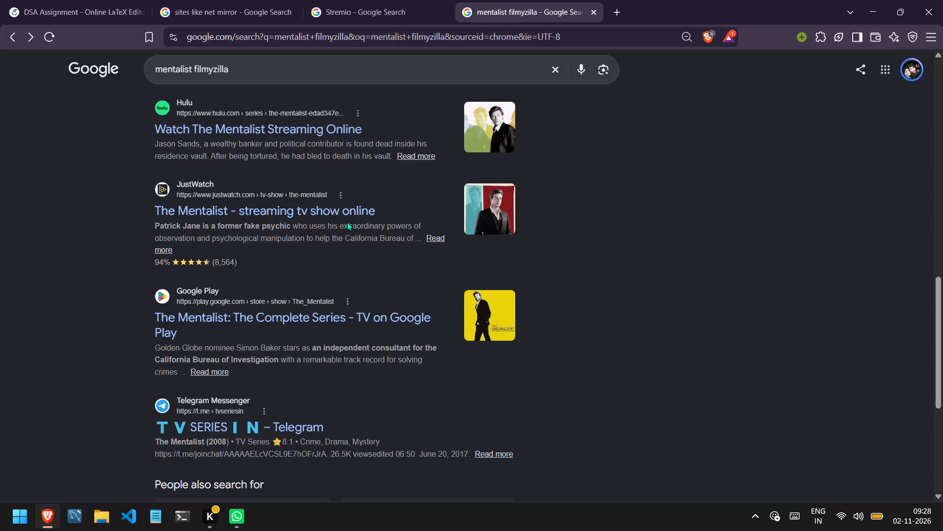
Switch to the DSA Assignment LaTeX project.
{"action": "scroll", "coordinate": [347, 222], "scroll_direction": "up", "scroll_amount": 6}
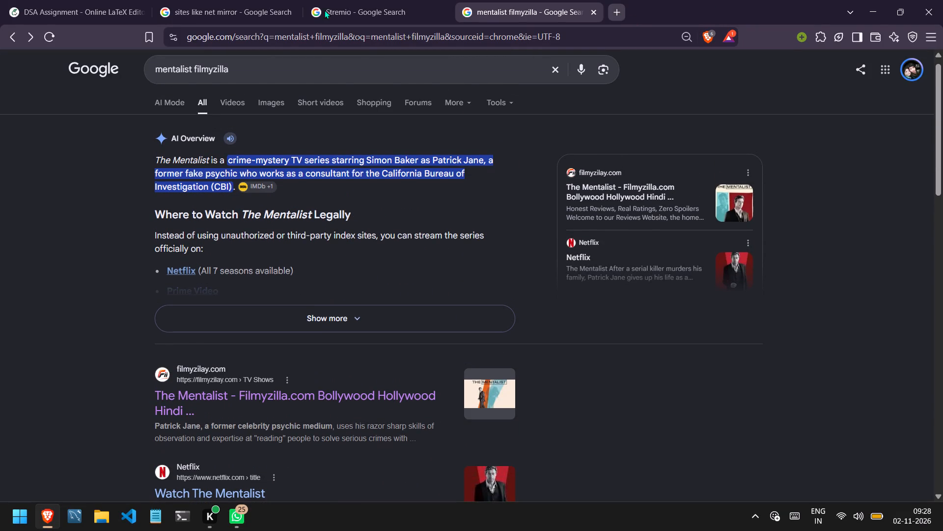
{"action": "left_click", "coordinate": [24, 0]}
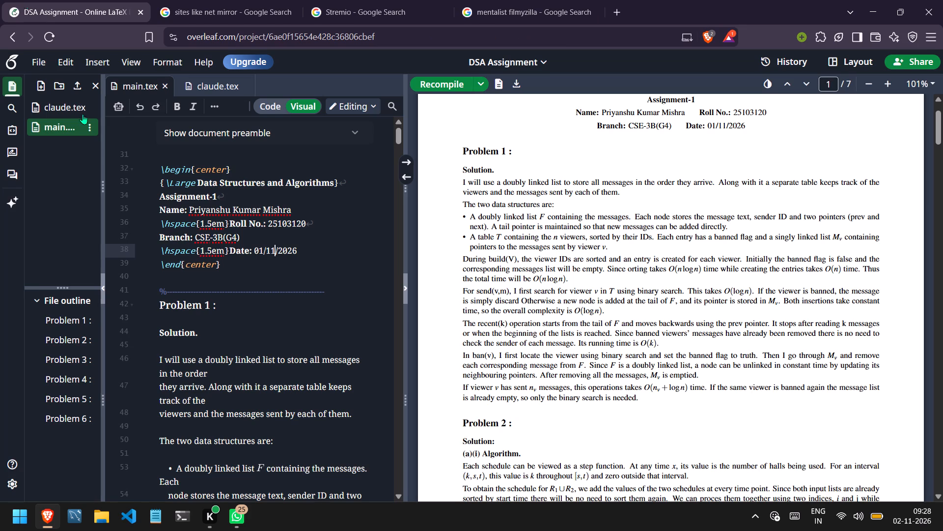
Change the "Solution." label under Problem 1 to "Solution:" in main.tex and recompile the document.
{"action": "scroll", "coordinate": [736, 249], "scroll_direction": "down", "scroll_amount": 2}
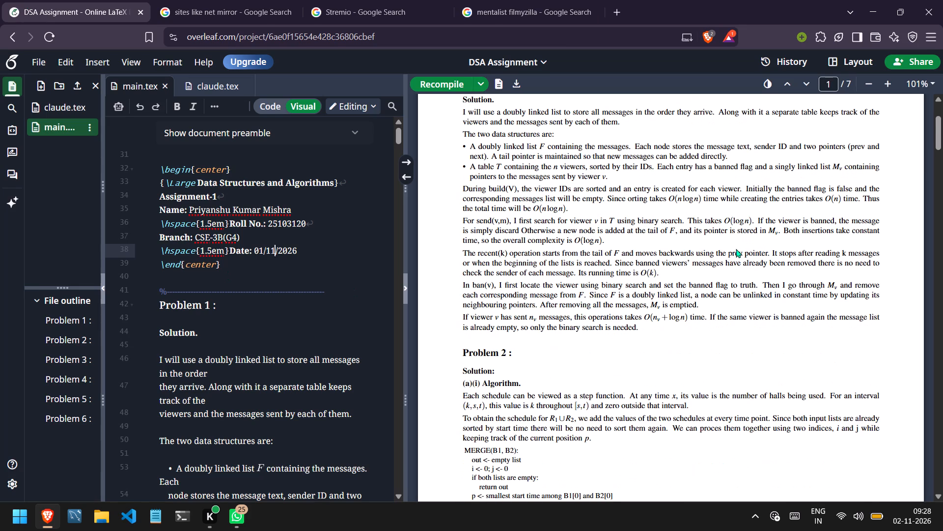
{"action": "scroll", "coordinate": [736, 249], "scroll_direction": "down", "scroll_amount": 5}
{"action": "scroll", "coordinate": [736, 249], "scroll_direction": "up", "scroll_amount": 7}
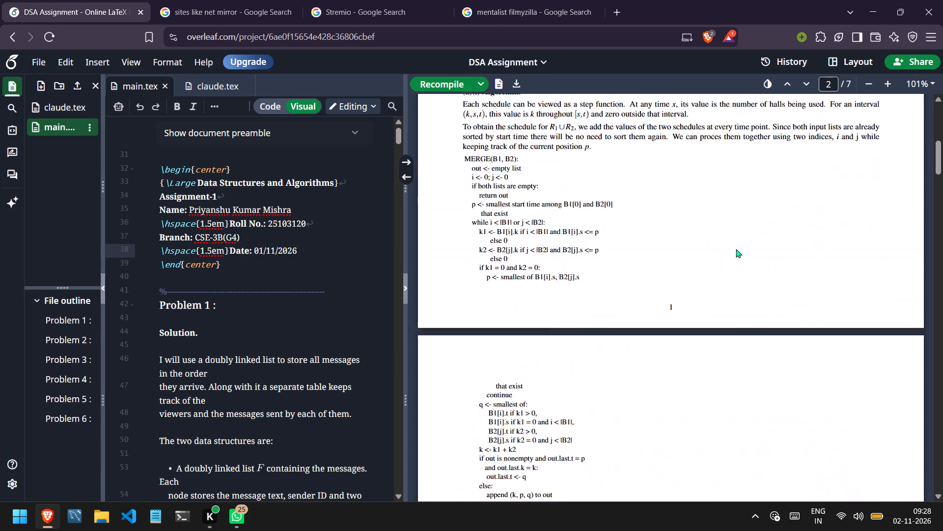
{"action": "scroll", "coordinate": [736, 249], "scroll_direction": "up", "scroll_amount": 2}
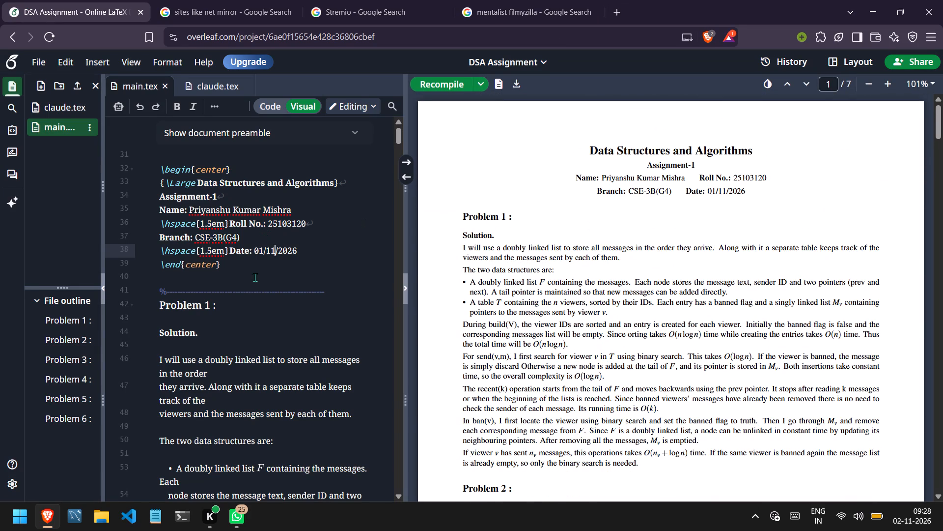
{"action": "left_click", "coordinate": [206, 338]}
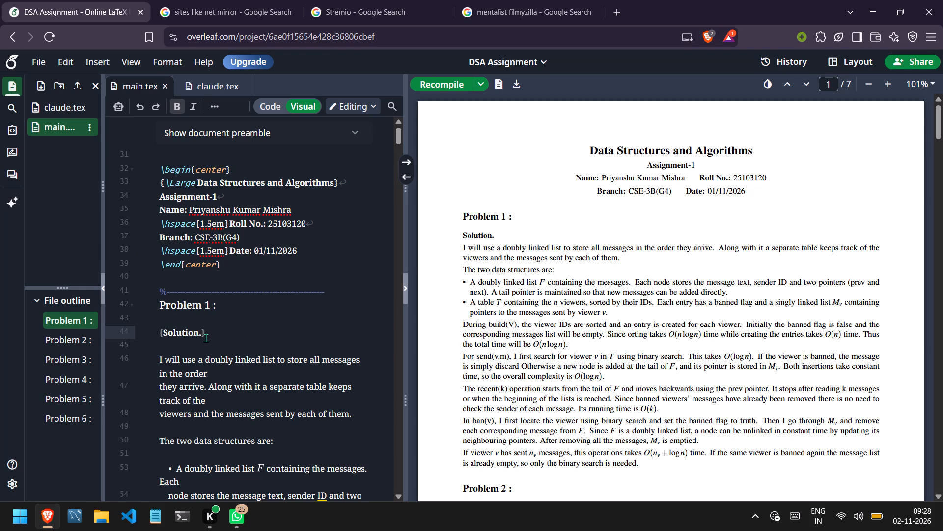
{"action": "key", "text": "BackSpace"}
{"action": "key", "text": "shift+colon"}
{"action": "scroll", "coordinate": [206, 338], "scroll_direction": "down", "scroll_amount": 3}
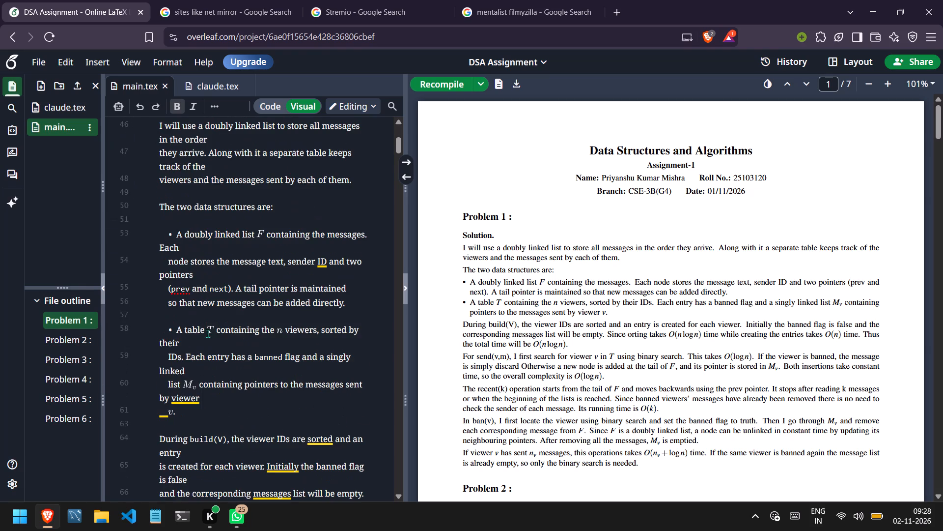
{"action": "scroll", "coordinate": [208, 333], "scroll_direction": "down", "scroll_amount": 1}
{"action": "scroll", "coordinate": [632, 270], "scroll_direction": "down", "scroll_amount": 2}
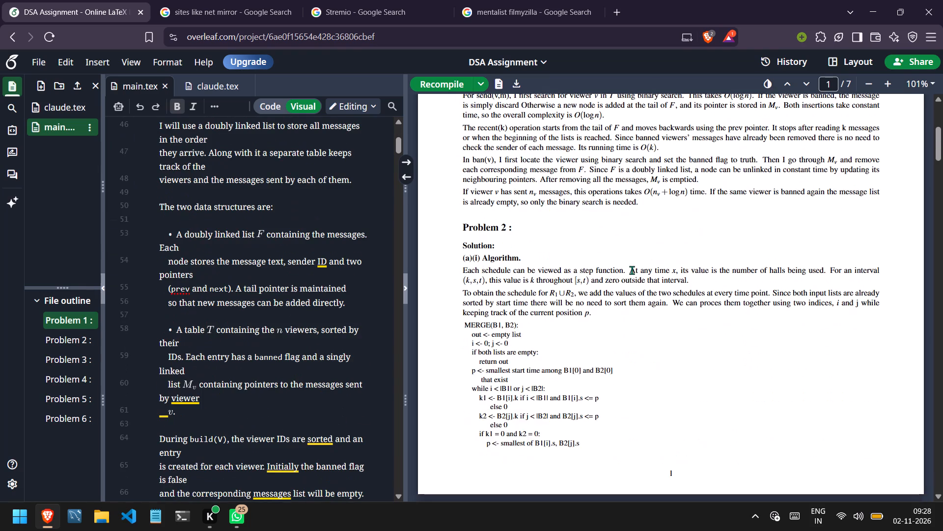
{"action": "scroll", "coordinate": [632, 270], "scroll_direction": "down", "scroll_amount": 2}
{"action": "key", "text": "ctrl+Return"}
Review the compiled PDF from Problem 2 through Problem 6, checking the solution labels and layout.
{"action": "scroll", "coordinate": [632, 270], "scroll_direction": "up", "scroll_amount": 1}
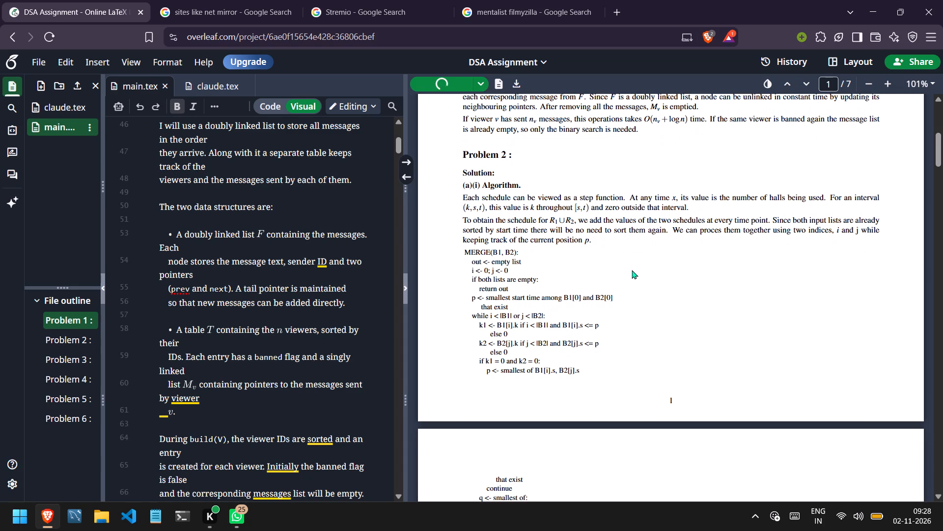
{"action": "scroll", "coordinate": [632, 270], "scroll_direction": "up", "scroll_amount": 2}
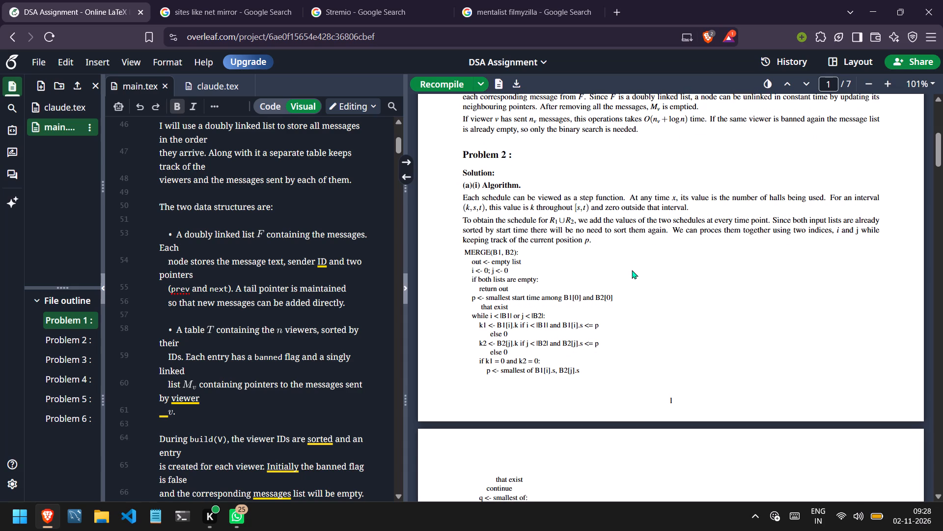
{"action": "scroll", "coordinate": [632, 270], "scroll_direction": "up", "scroll_amount": 1}
{"action": "scroll", "coordinate": [632, 270], "scroll_direction": "down", "scroll_amount": 4}
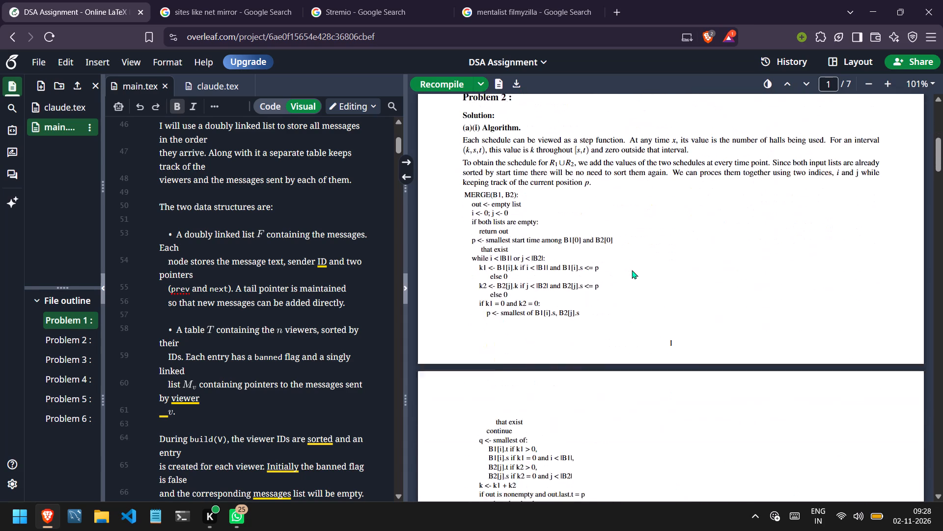
{"action": "scroll", "coordinate": [632, 270], "scroll_direction": "down", "scroll_amount": 4}
{"action": "scroll", "coordinate": [632, 270], "scroll_direction": "right", "scroll_amount": 1}
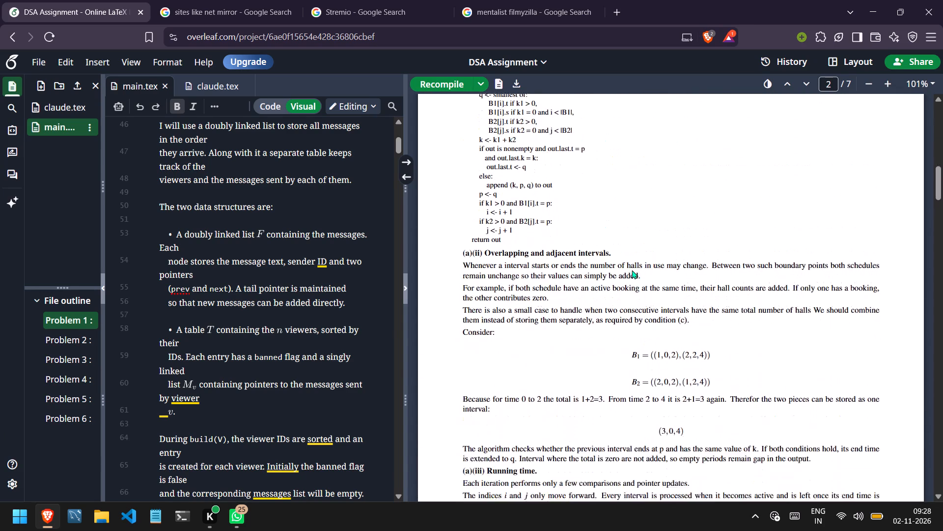
{"action": "scroll", "coordinate": [632, 270], "scroll_direction": "right", "scroll_amount": 1}
{"action": "scroll", "coordinate": [632, 270], "scroll_direction": "down", "scroll_amount": 2}
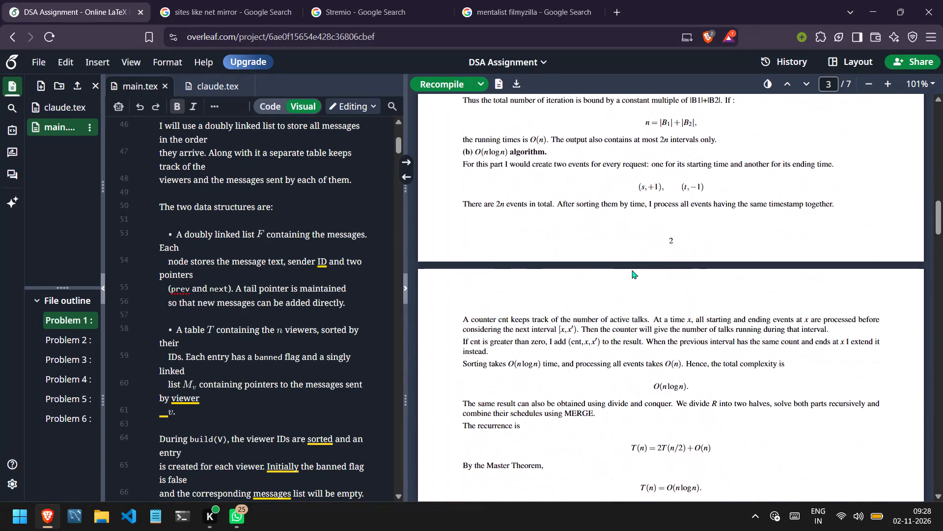
{"action": "scroll", "coordinate": [632, 270], "scroll_direction": "down", "scroll_amount": 5}
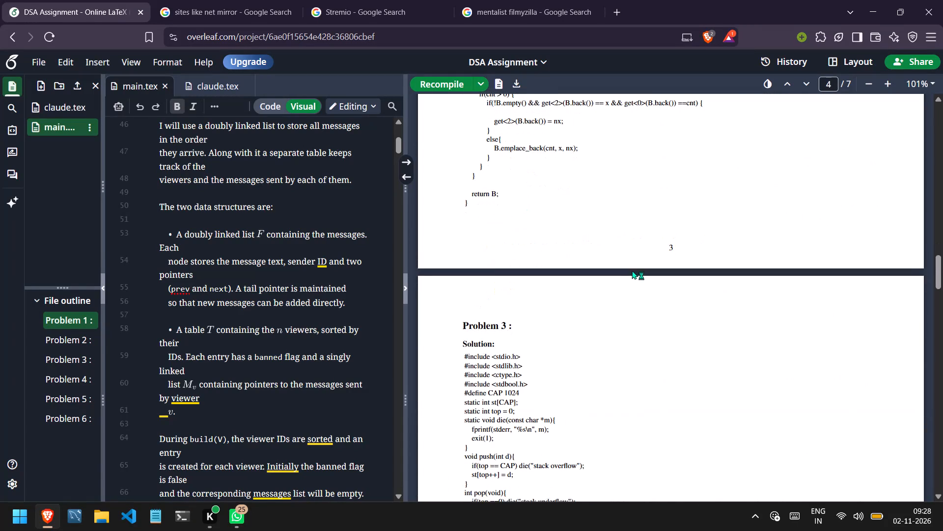
{"action": "scroll", "coordinate": [632, 270], "scroll_direction": "down", "scroll_amount": 7}
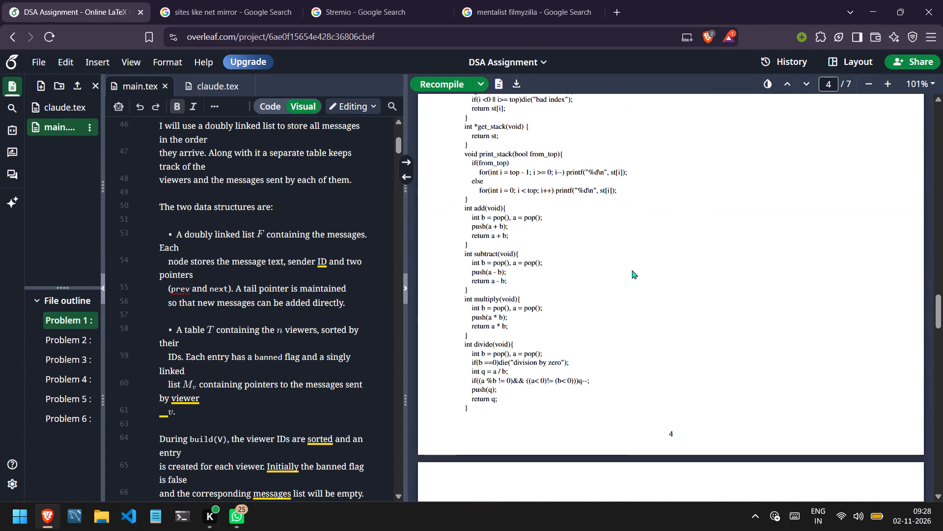
{"action": "scroll", "coordinate": [632, 270], "scroll_direction": "down", "scroll_amount": 6}
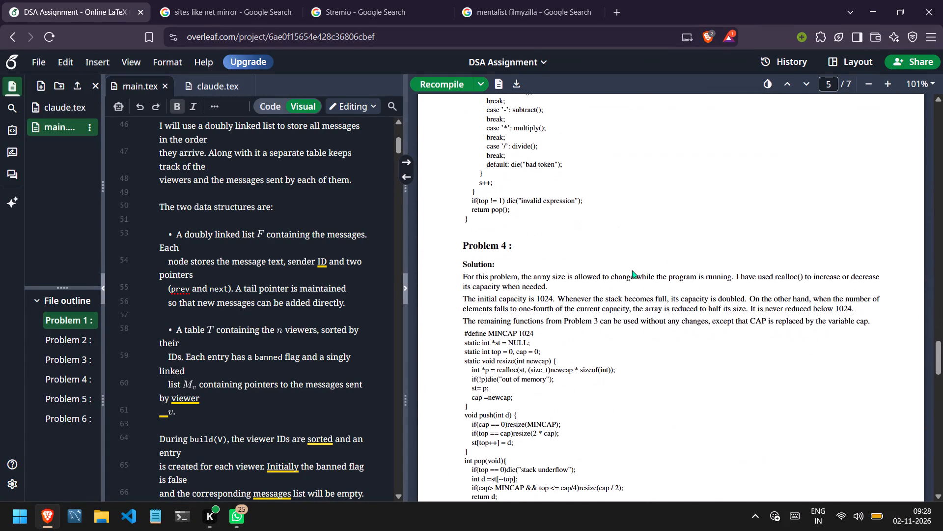
{"action": "scroll", "coordinate": [632, 270], "scroll_direction": "down", "scroll_amount": 6}
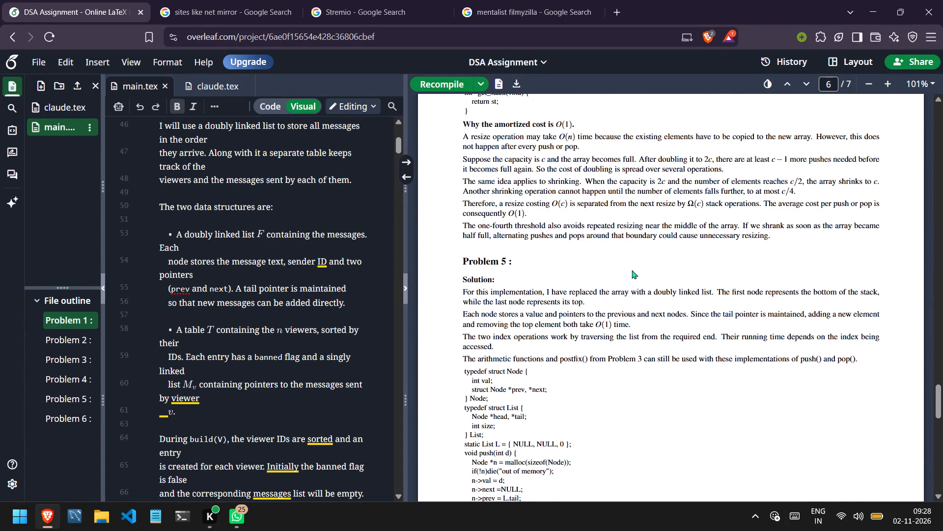
{"action": "scroll", "coordinate": [632, 270], "scroll_direction": "down", "scroll_amount": 6}
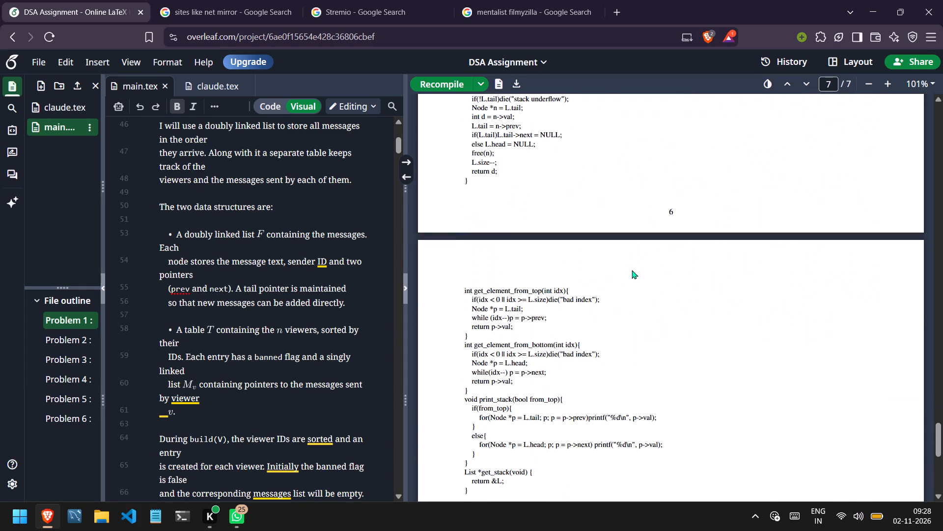
{"action": "scroll", "coordinate": [632, 270], "scroll_direction": "down", "scroll_amount": 5}
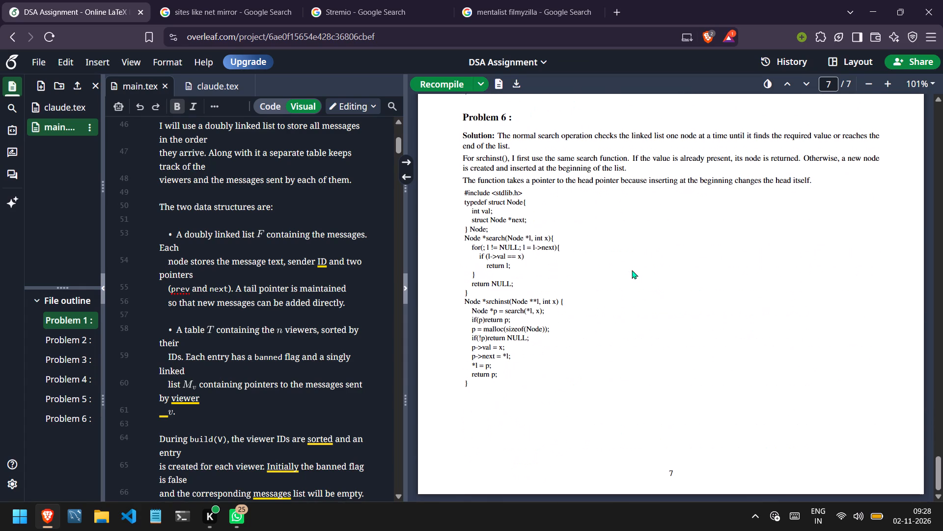
Place the text cursor at the end of the "Solution:" label under Problem 6 in main.tex.
{"action": "scroll", "coordinate": [219, 408], "scroll_direction": "down", "scroll_amount": 12}
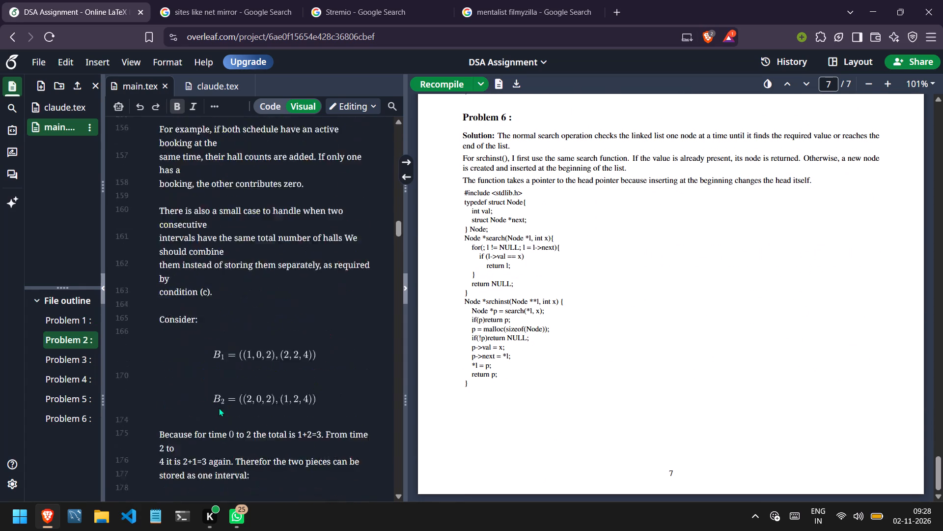
{"action": "scroll", "coordinate": [219, 408], "scroll_direction": "down", "scroll_amount": 13}
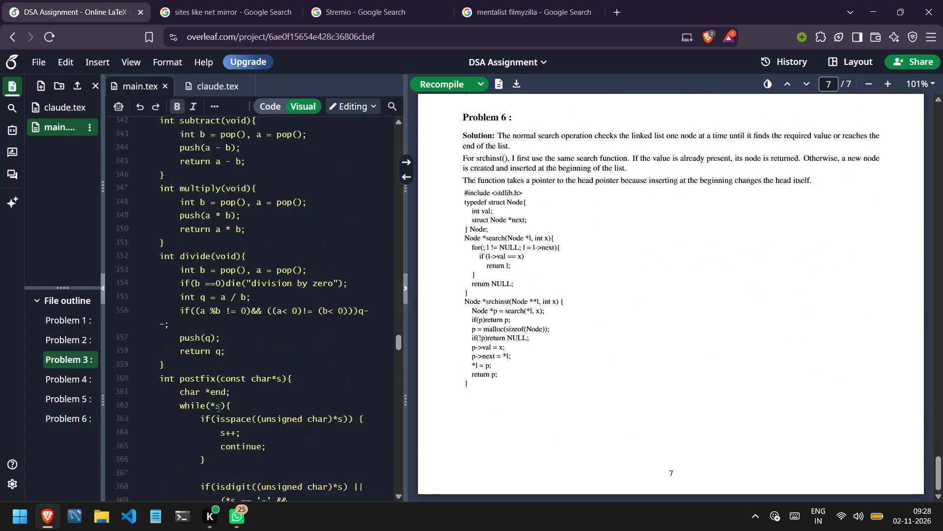
{"action": "scroll", "coordinate": [219, 408], "scroll_direction": "down", "scroll_amount": 17}
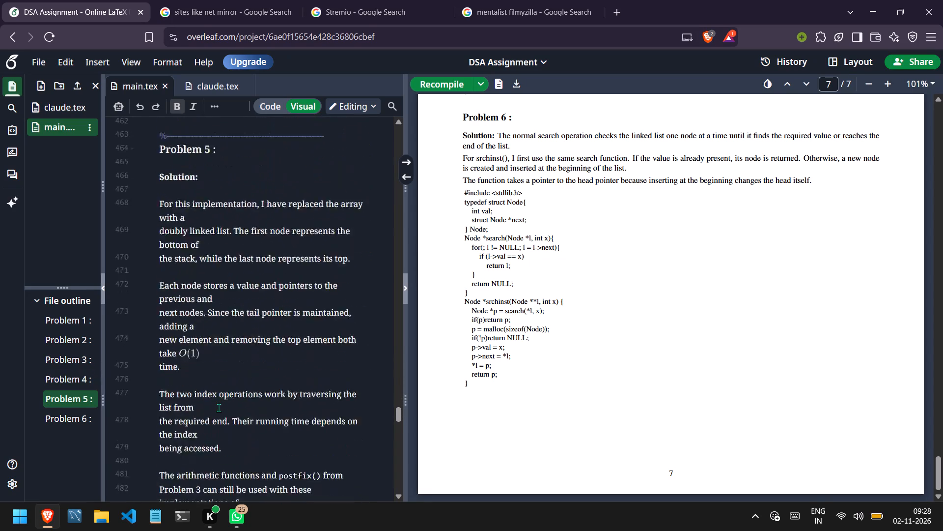
{"action": "scroll", "coordinate": [219, 408], "scroll_direction": "down", "scroll_amount": 6}
{"action": "scroll", "coordinate": [219, 408], "scroll_direction": "up", "scroll_amount": 1}
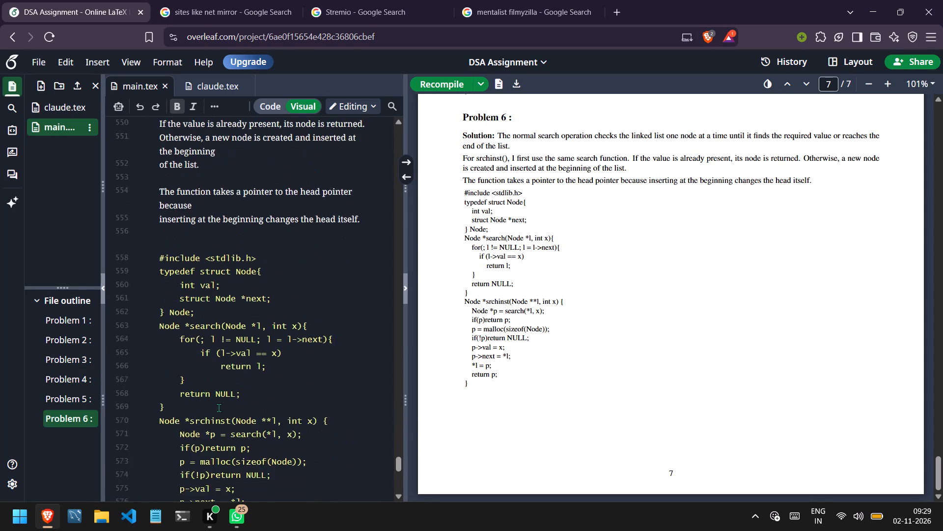
{"action": "scroll", "coordinate": [219, 408], "scroll_direction": "up", "scroll_amount": 1}
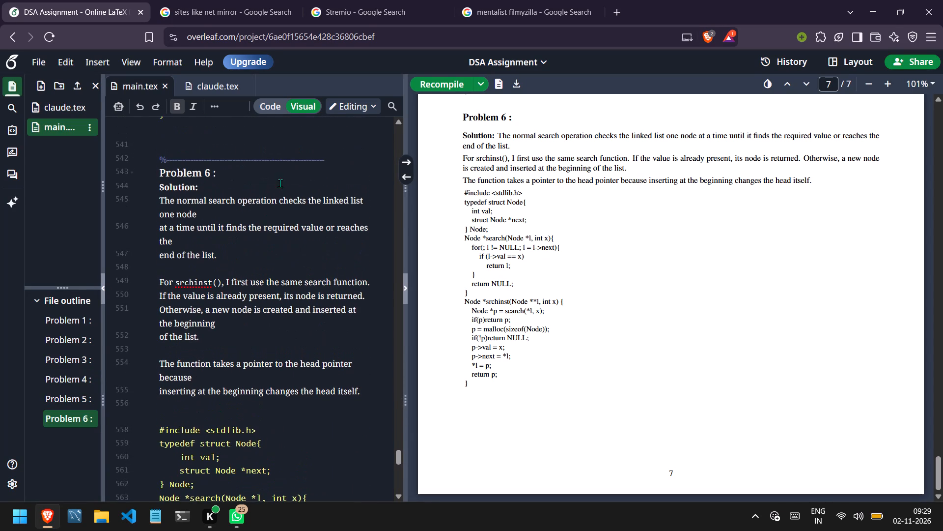
{"action": "left_click", "coordinate": [206, 187]}
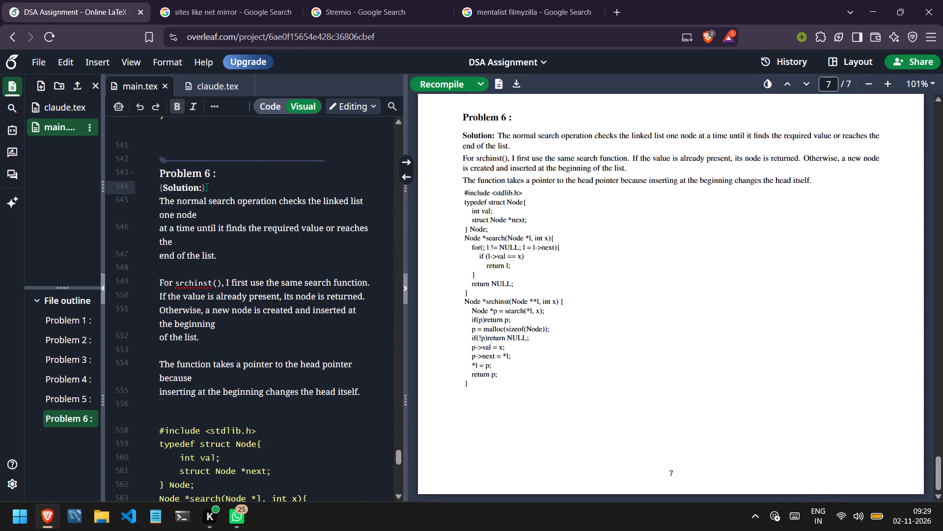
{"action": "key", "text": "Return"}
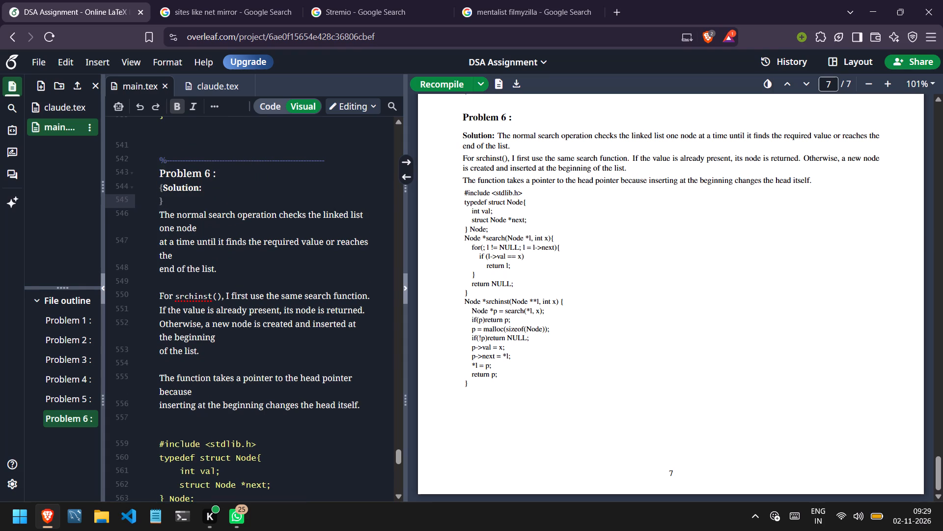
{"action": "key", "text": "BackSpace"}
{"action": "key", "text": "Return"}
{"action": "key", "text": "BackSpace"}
Insert a blank line after Problem 6's bold "Solution:" label, outside its braces, and recompile the document.
{"action": "key", "text": "Right"}
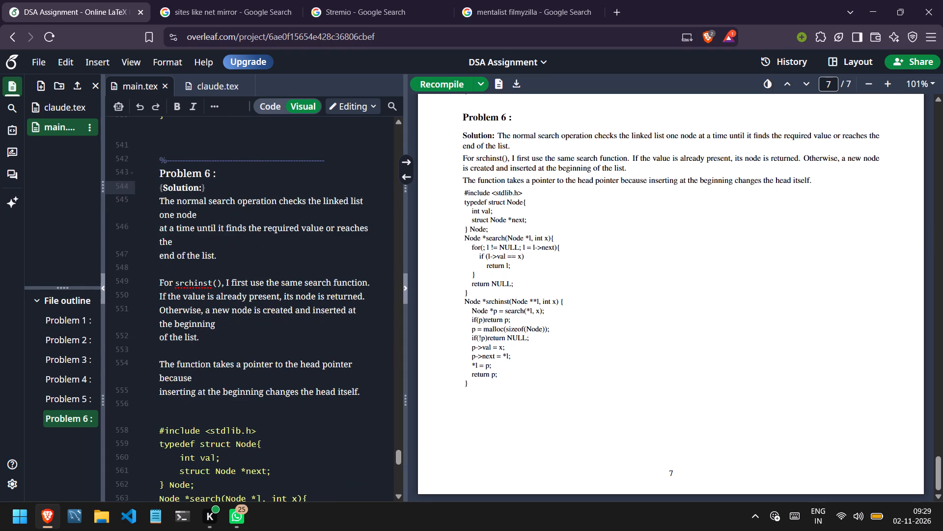
{"action": "key", "text": "Return"}
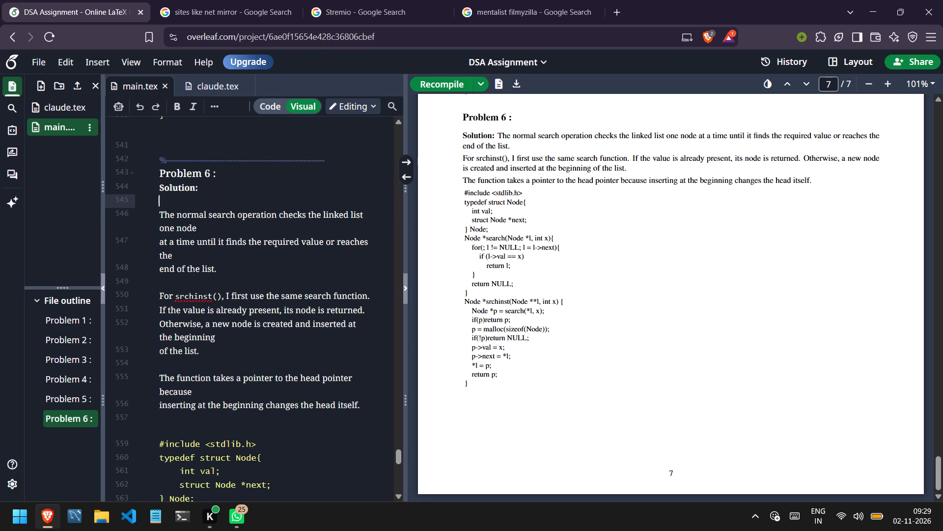
{"action": "key", "text": "ctrl+Return"}
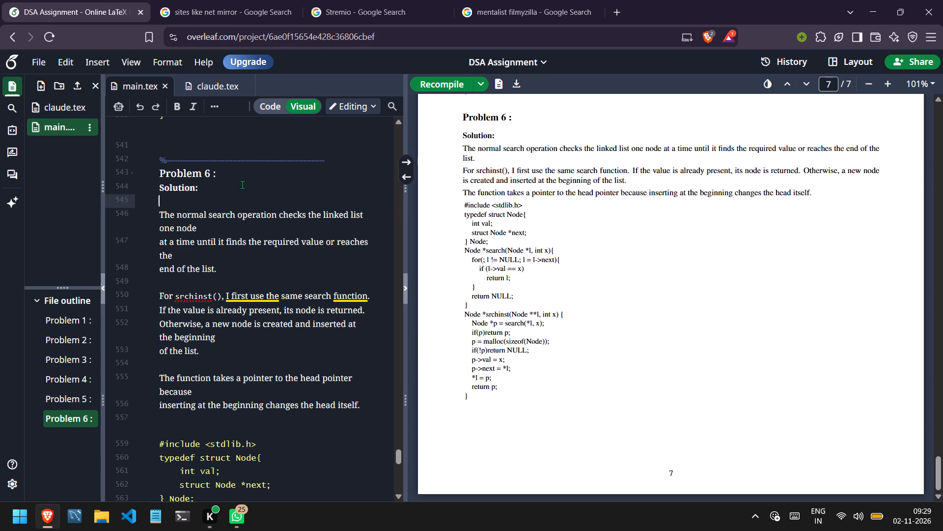
Examine the recompiled PDF around the Problem 6 solution.
{"action": "scroll", "coordinate": [537, 243], "scroll_direction": "up", "scroll_amount": 1}
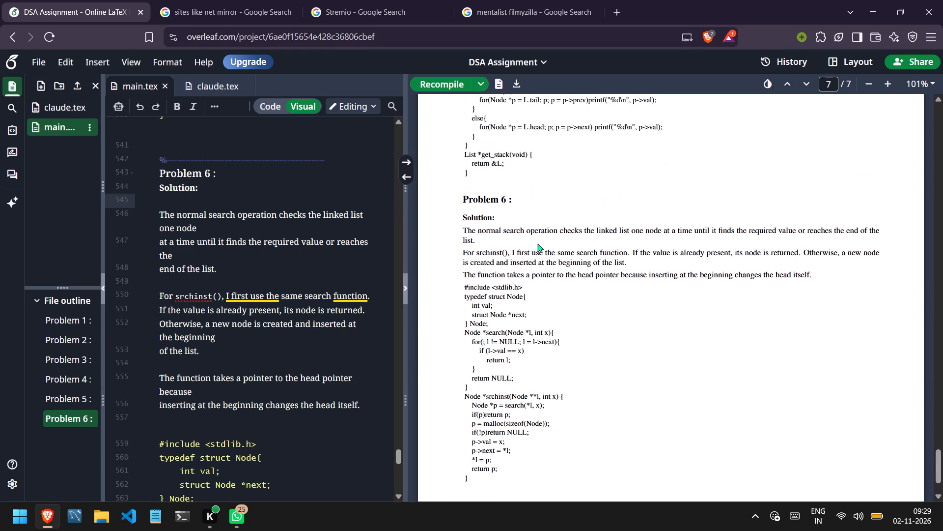
{"action": "scroll", "coordinate": [537, 243], "scroll_direction": "up", "scroll_amount": 2}
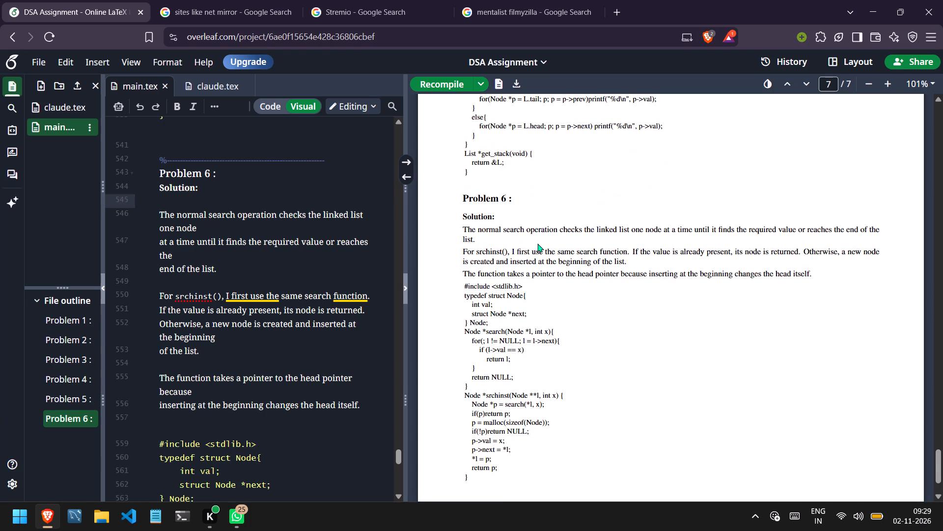
{"action": "scroll", "coordinate": [537, 243], "scroll_direction": "up", "scroll_amount": 5}
Join the hard-wrapped source lines of Problem 6's first paragraph into one line with single spaces, and recompile the document.
{"action": "scroll", "coordinate": [537, 243], "scroll_direction": "up", "scroll_amount": 1}
{"action": "left_click", "coordinate": [159, 269]}
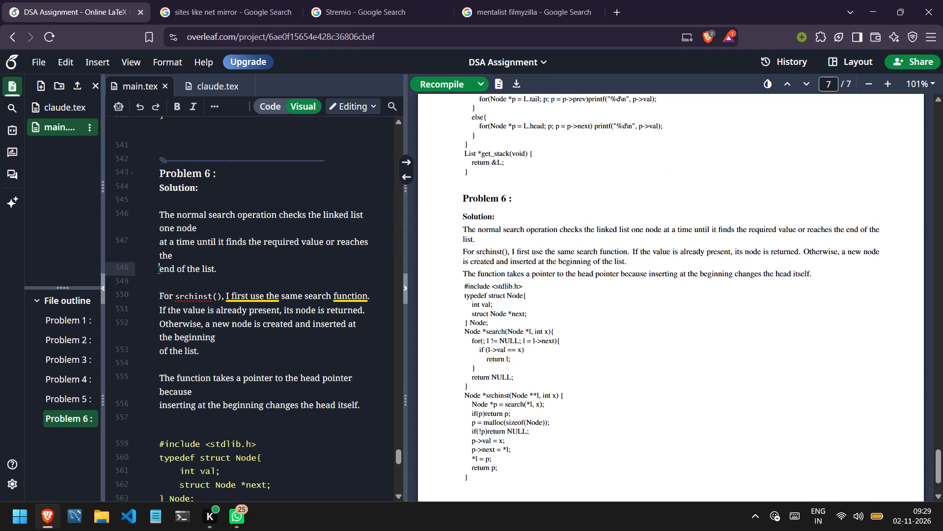
{"action": "key", "text": "BackSpace"}
{"action": "key", "text": "space"}
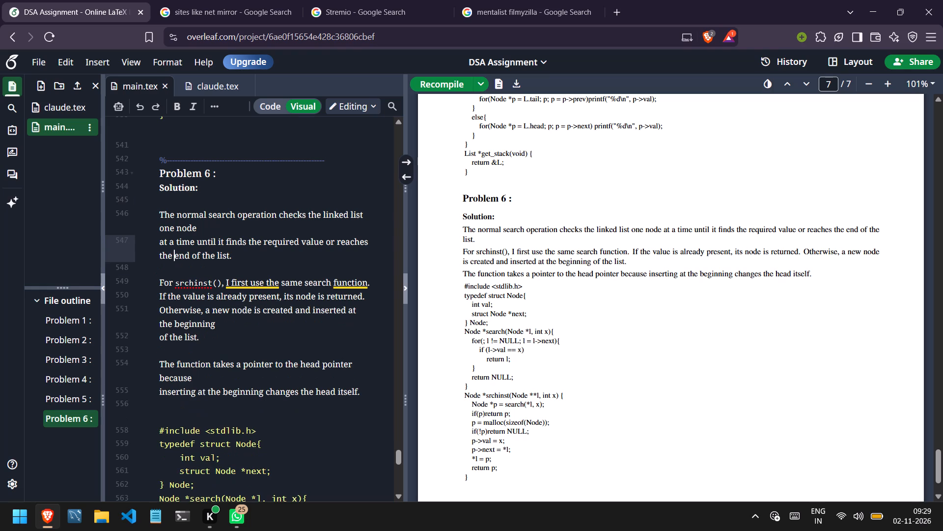
{"action": "left_click", "coordinate": [256, 253]}
{"action": "key", "text": "ctrl+Return"}
{"action": "left_click", "coordinate": [159, 244]}
{"action": "key", "text": "BackSpace"}
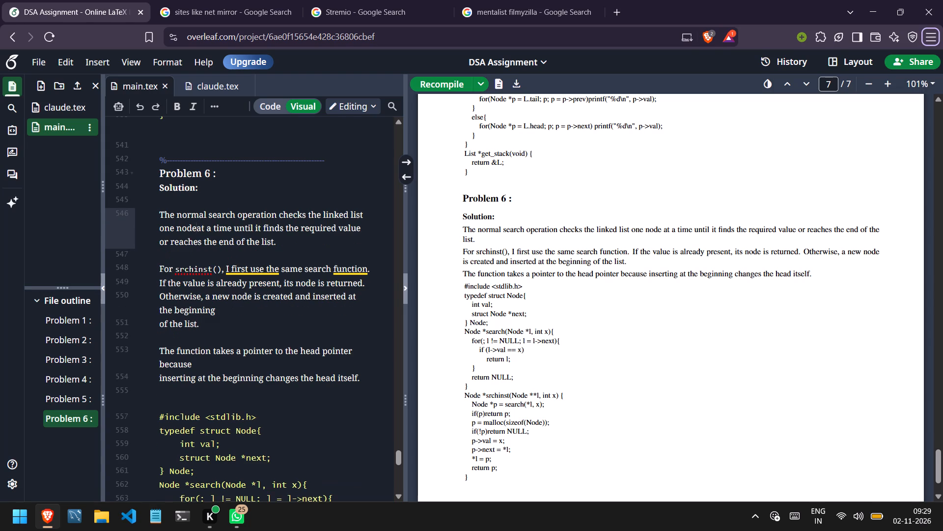
{"action": "key", "text": "space"}
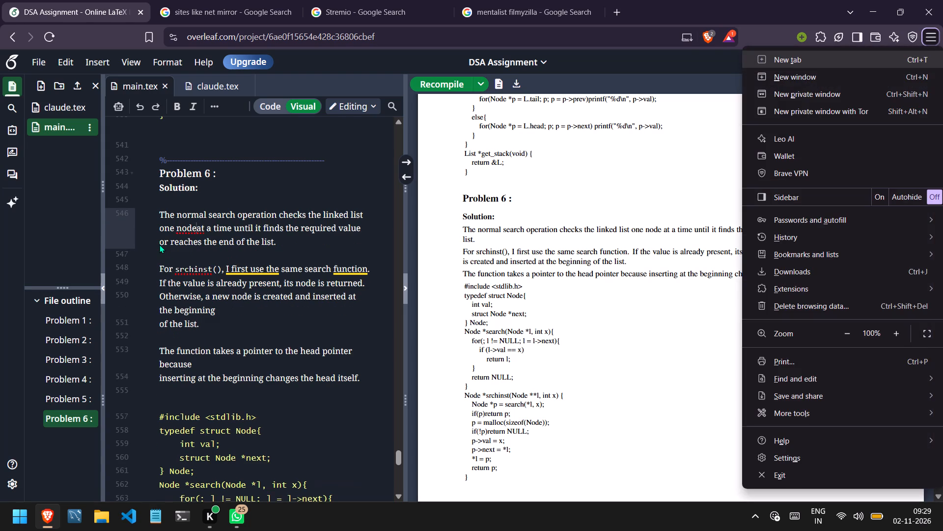
{"action": "left_click", "coordinate": [198, 230]}
{"action": "key", "text": "space"}
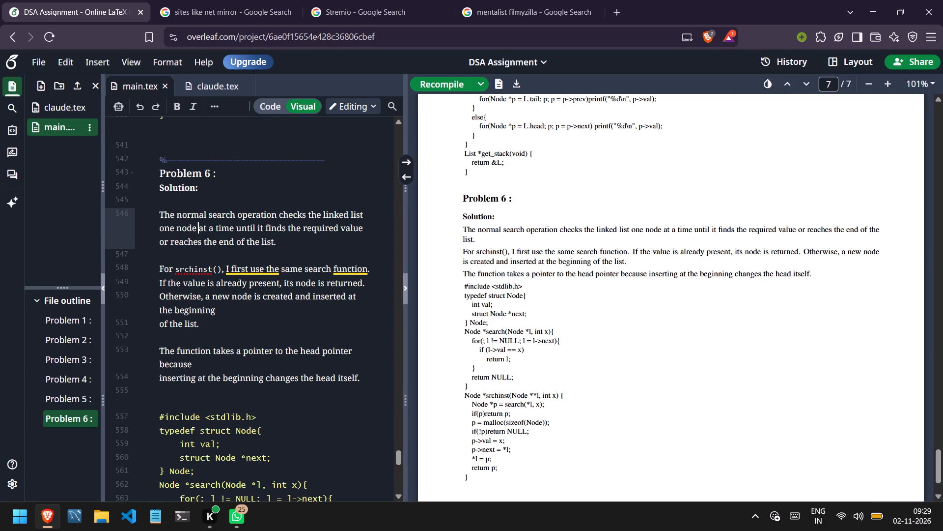
{"action": "key", "text": "ctrl+Return"}
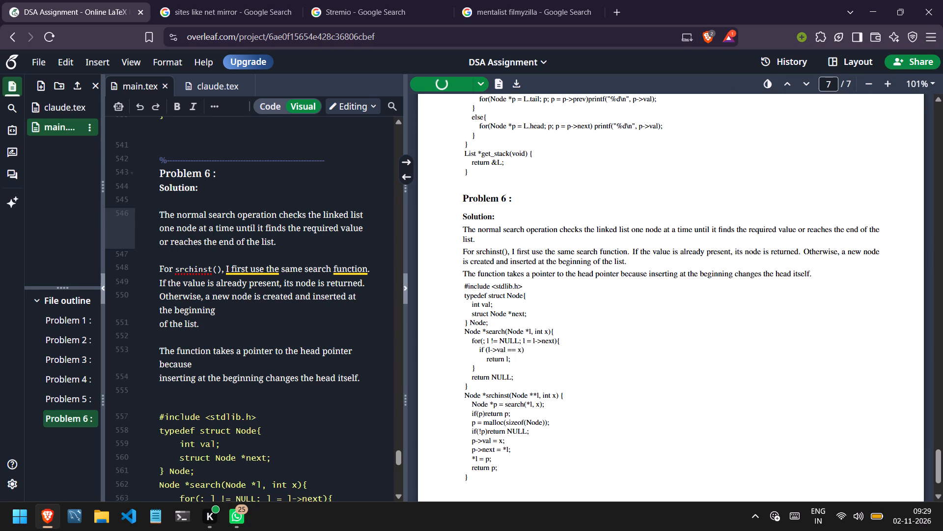
Join the two source lines of Problem 6's last explanatory paragraph with a space between "because" and "inserting".
{"action": "scroll", "coordinate": [198, 230], "scroll_direction": "down", "scroll_amount": 2}
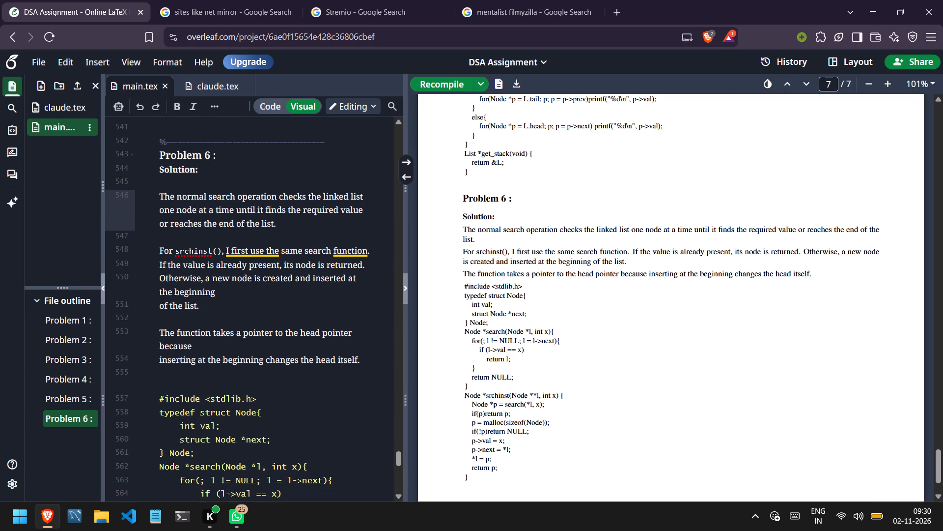
{"action": "scroll", "coordinate": [198, 230], "scroll_direction": "down", "scroll_amount": 1}
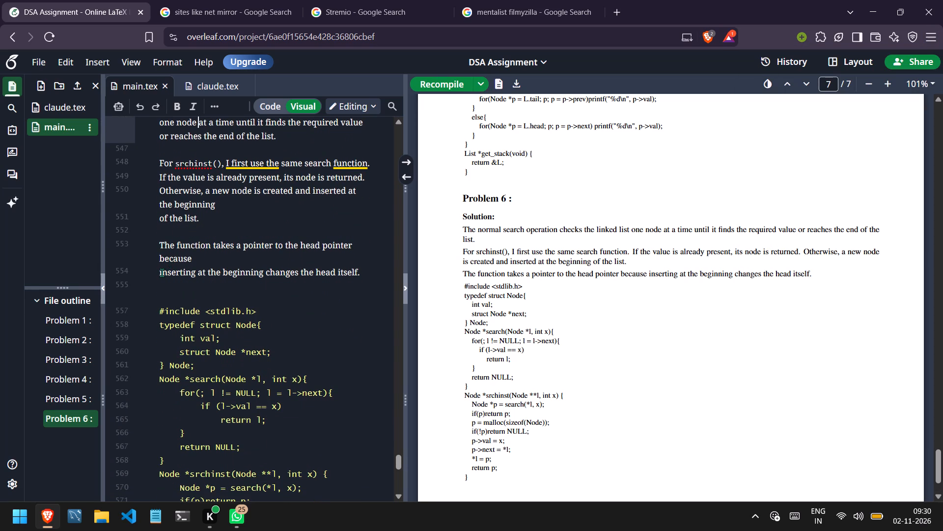
{"action": "left_click", "coordinate": [162, 272]}
{"action": "key", "text": "Left"}
{"action": "key", "text": "BackSpace"}
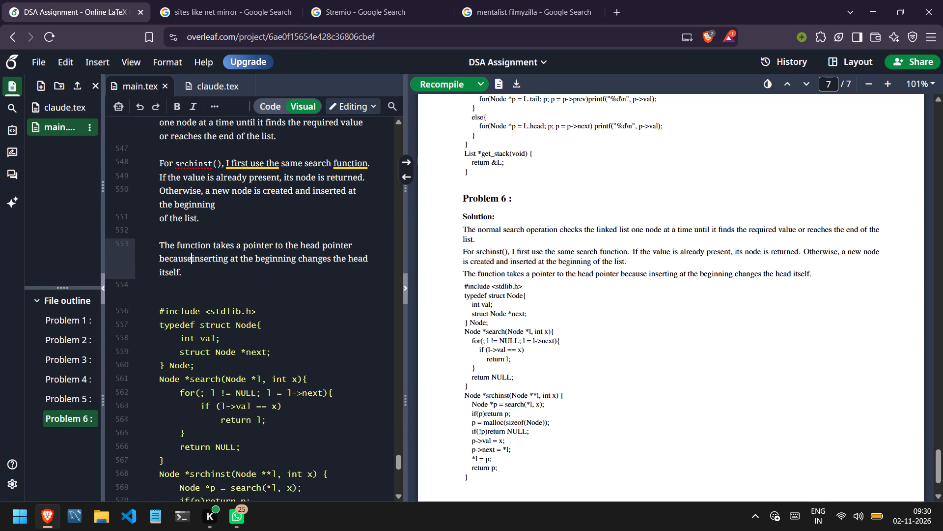
{"action": "key", "text": "space"}
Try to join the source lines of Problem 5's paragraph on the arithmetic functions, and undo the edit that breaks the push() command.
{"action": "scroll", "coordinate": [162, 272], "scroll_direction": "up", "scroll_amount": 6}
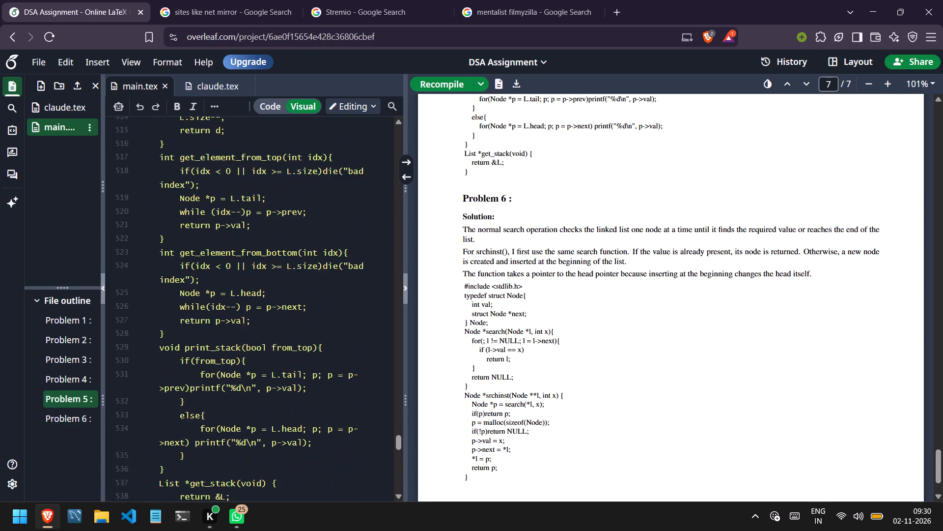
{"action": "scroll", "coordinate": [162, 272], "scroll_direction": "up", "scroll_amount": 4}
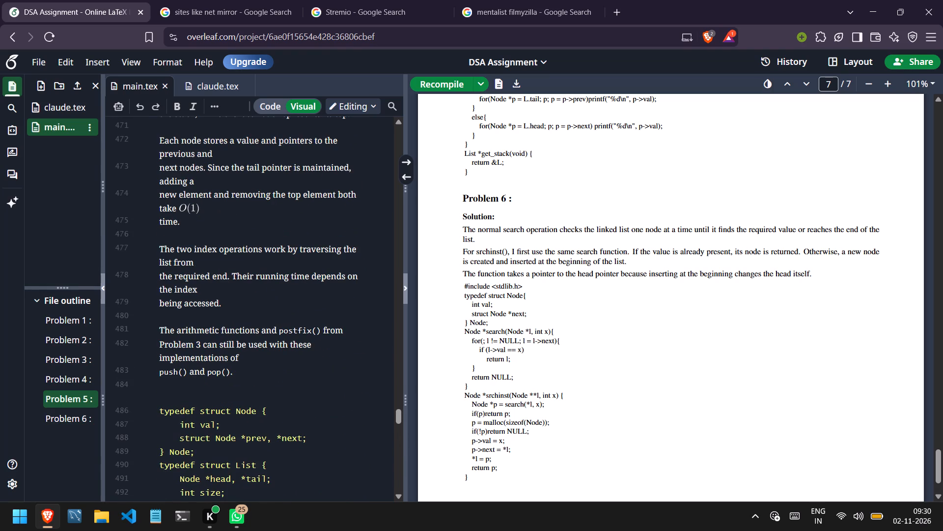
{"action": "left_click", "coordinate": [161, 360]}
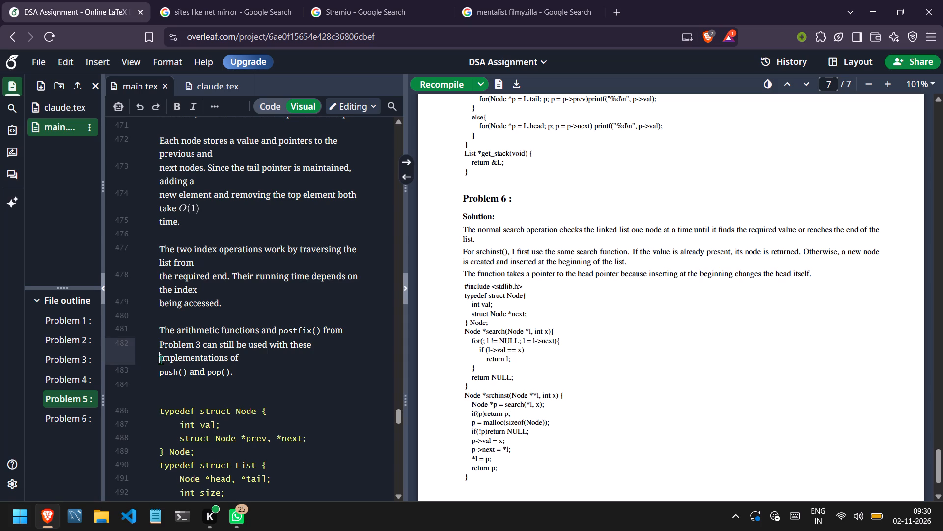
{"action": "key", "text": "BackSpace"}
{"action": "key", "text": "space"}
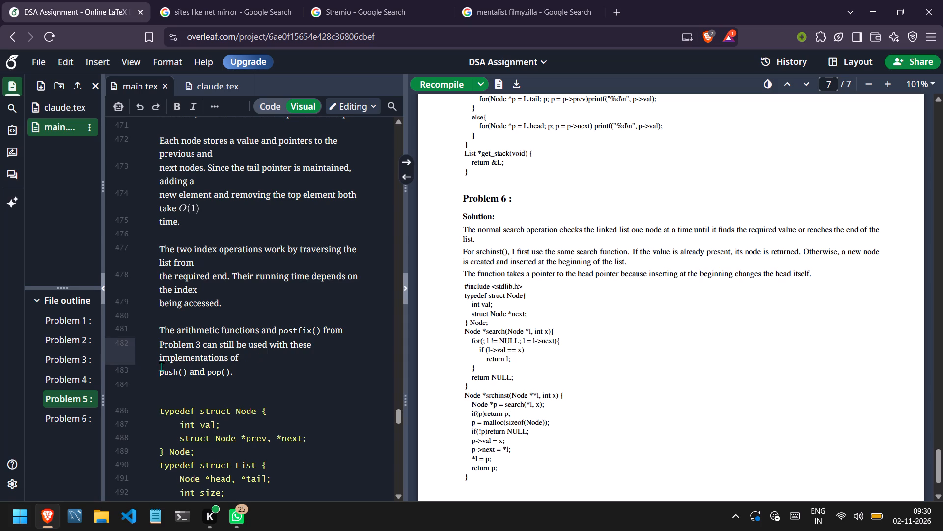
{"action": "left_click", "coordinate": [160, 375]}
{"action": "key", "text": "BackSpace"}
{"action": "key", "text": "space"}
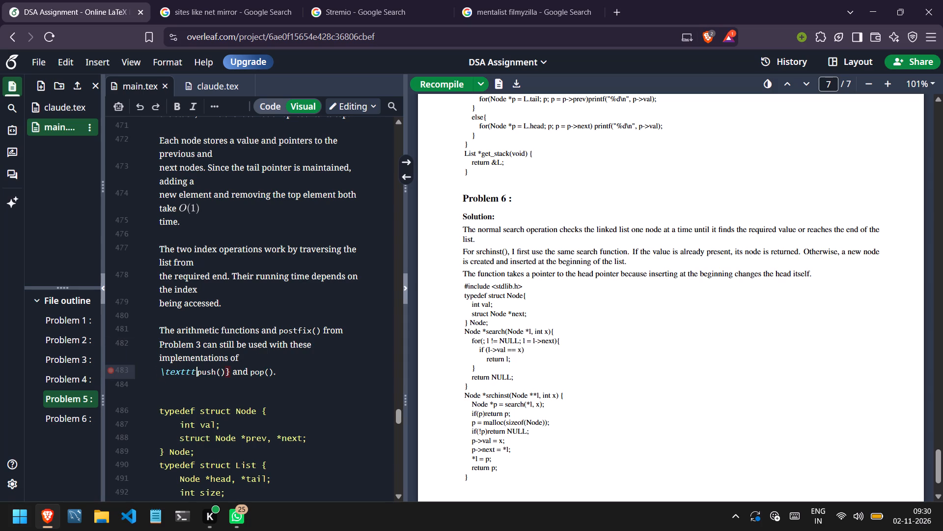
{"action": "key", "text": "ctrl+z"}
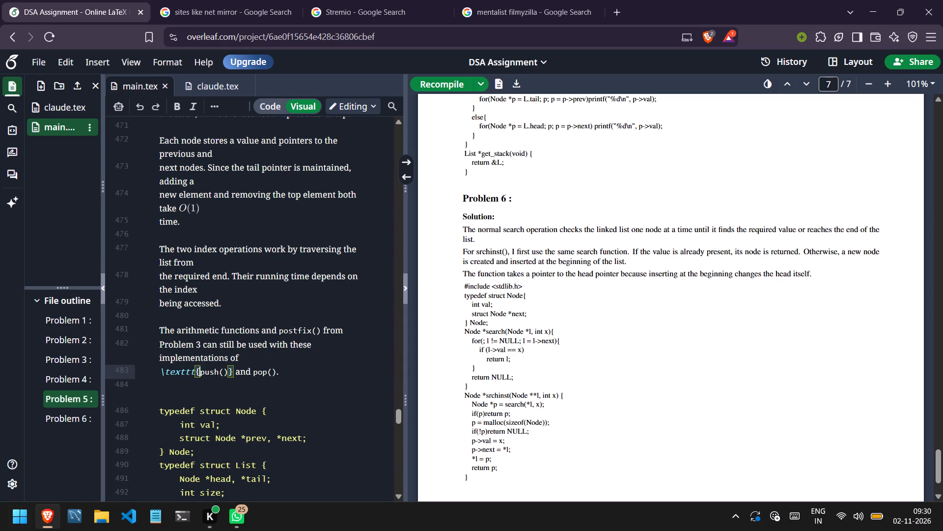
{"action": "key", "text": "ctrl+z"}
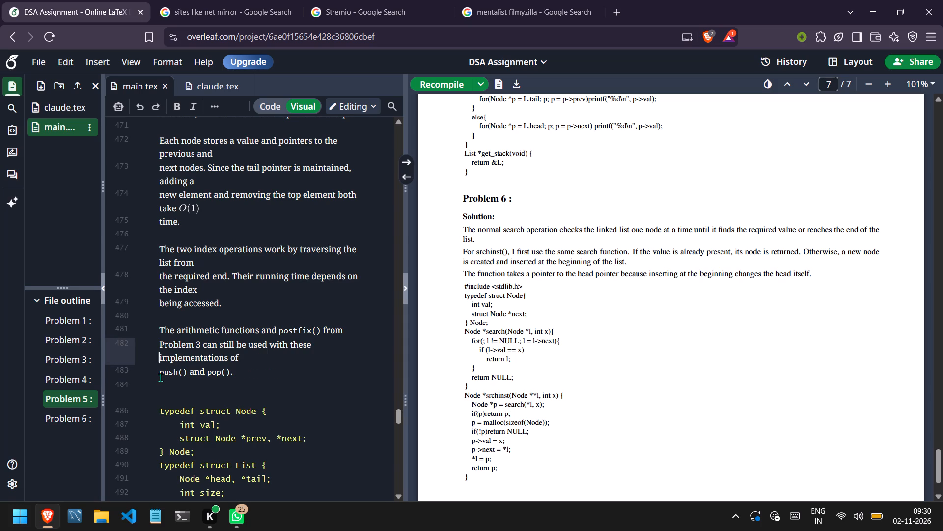
Join the line starting with \texttt{push()} to "implementations of" in Problem 5 with a space, keeping the command intact.
{"action": "key", "text": "Down"}
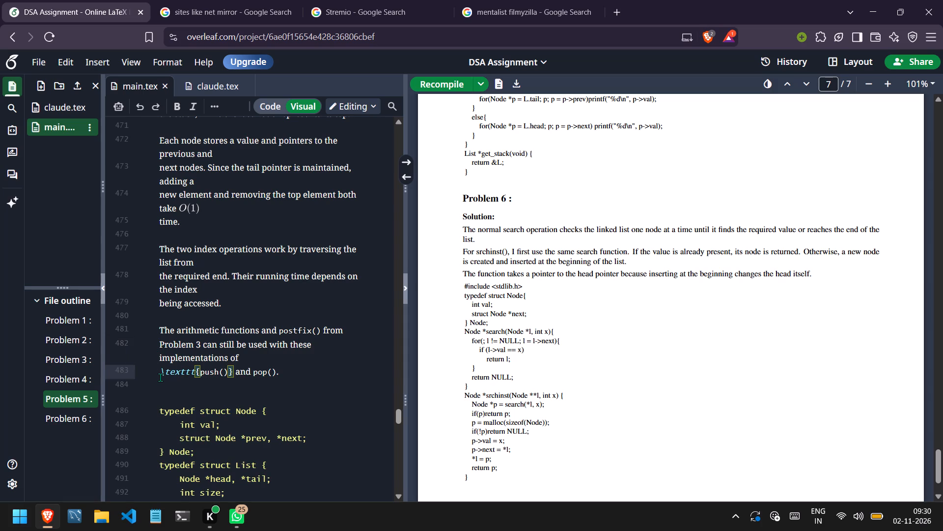
{"action": "key", "text": "Left"}
{"action": "key", "text": "Left"}
{"action": "key", "text": "Left"}
{"action": "key", "text": "Left"}
{"action": "key", "text": "Left"}
{"action": "key", "text": "Left"}
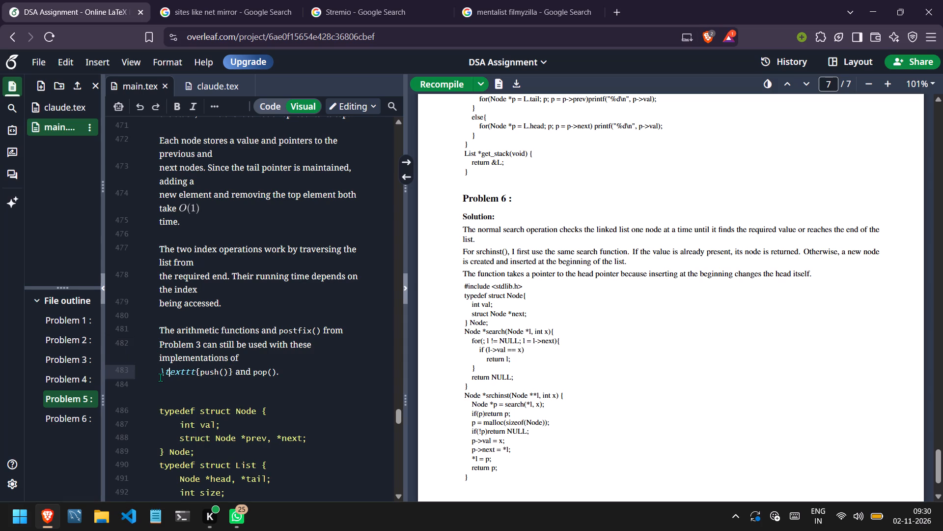
{"action": "key", "text": "Left"}
{"action": "key", "text": "Left"}
{"action": "key", "text": "BackSpace"}
{"action": "key", "text": "space"}
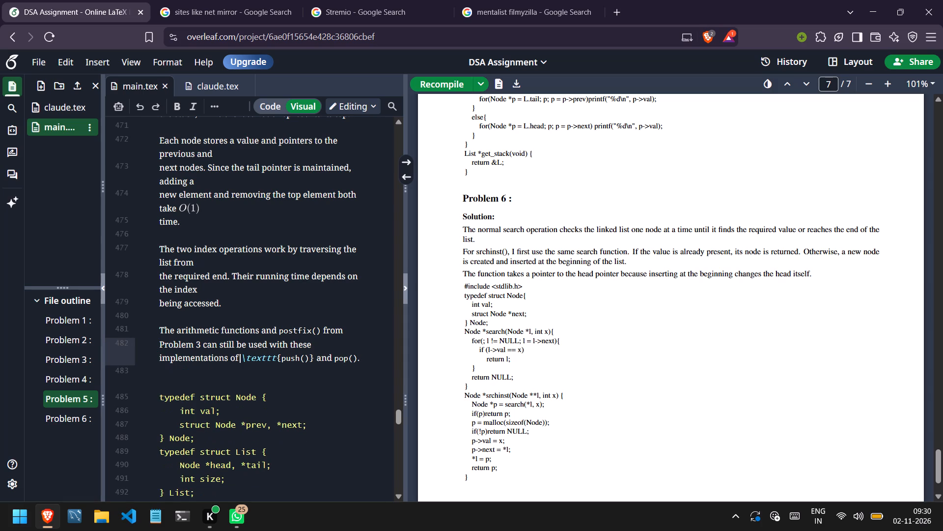
Join the three source lines of Problem 5's paragraph on the two index operations into one line with single spaces.
{"action": "scroll", "coordinate": [160, 377], "scroll_direction": "up", "scroll_amount": 1}
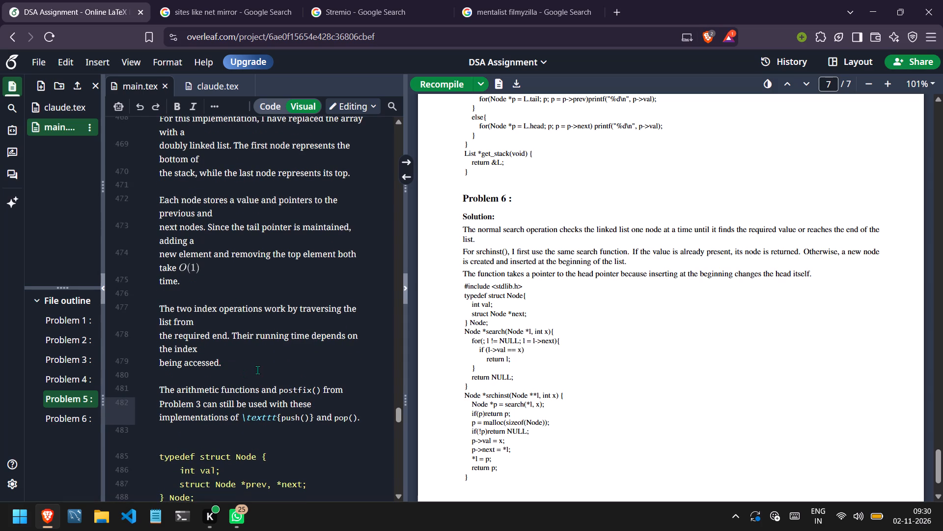
{"action": "left_click", "coordinate": [257, 370]}
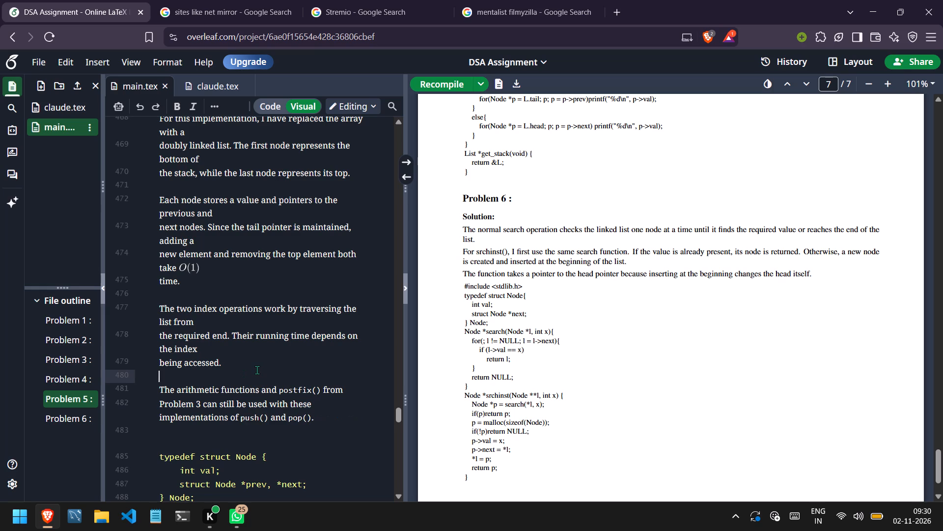
{"action": "scroll", "coordinate": [257, 370], "scroll_direction": "up", "scroll_amount": 1}
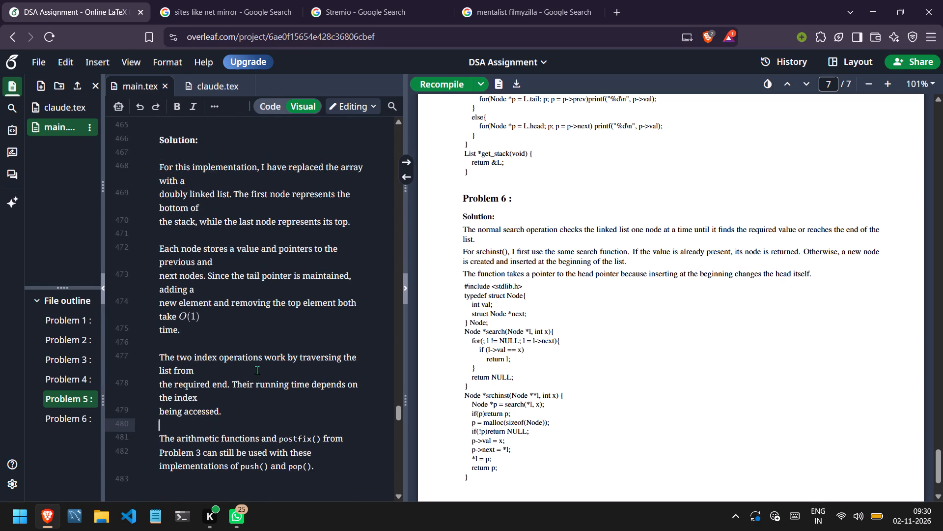
{"action": "key", "text": "Down"}
{"action": "key", "text": "Up"}
{"action": "key", "text": "Up"}
{"action": "key", "text": "BackSpace"}
{"action": "key", "text": "space"}
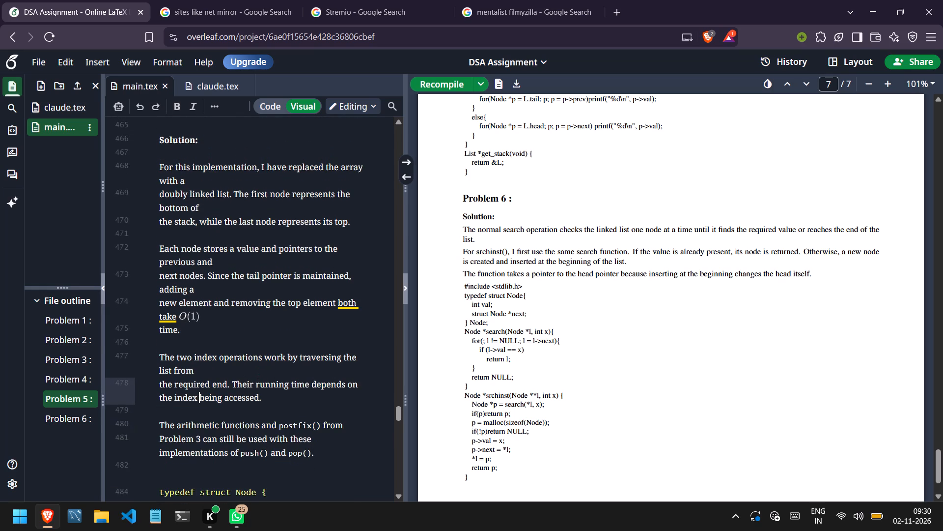
{"action": "key", "text": "Up"}
{"action": "key", "text": "ctrl+Left"}
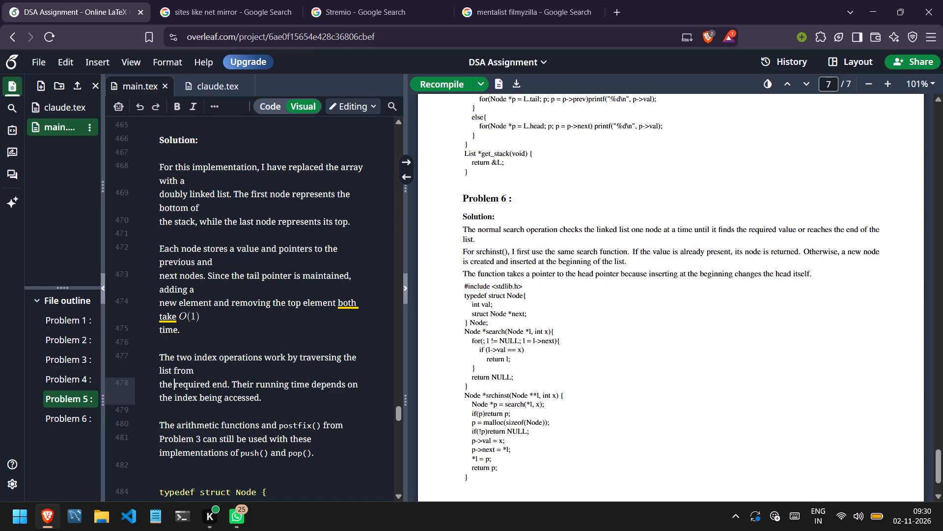
{"action": "key", "text": "ctrl+Left"}
{"action": "key", "text": "BackSpace"}
{"action": "key", "text": "space"}
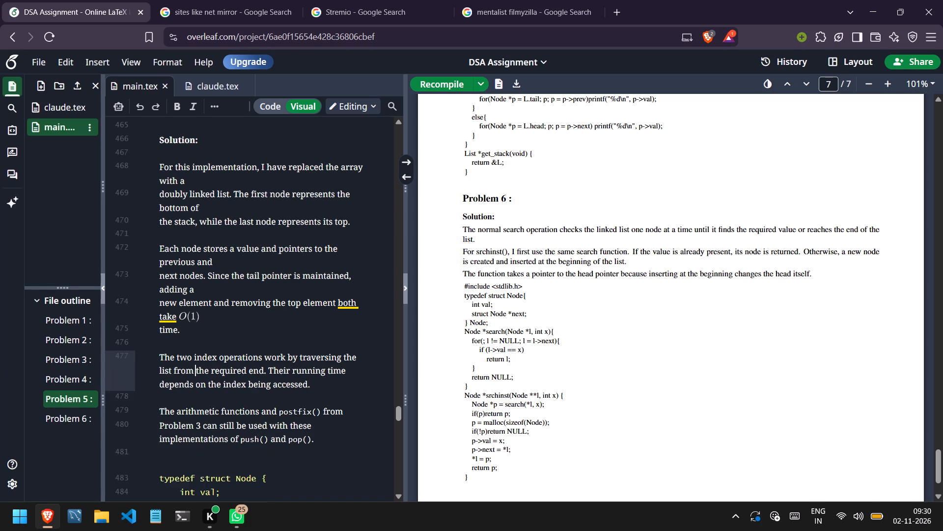
Join the source lines of Problem 5's second paragraph, from "Each node stores" through the O(1) expression, into one line with single spaces.
{"action": "key", "text": "Up"}
{"action": "key", "text": "Up"}
{"action": "key", "text": "Up"}
{"action": "key", "text": "Up"}
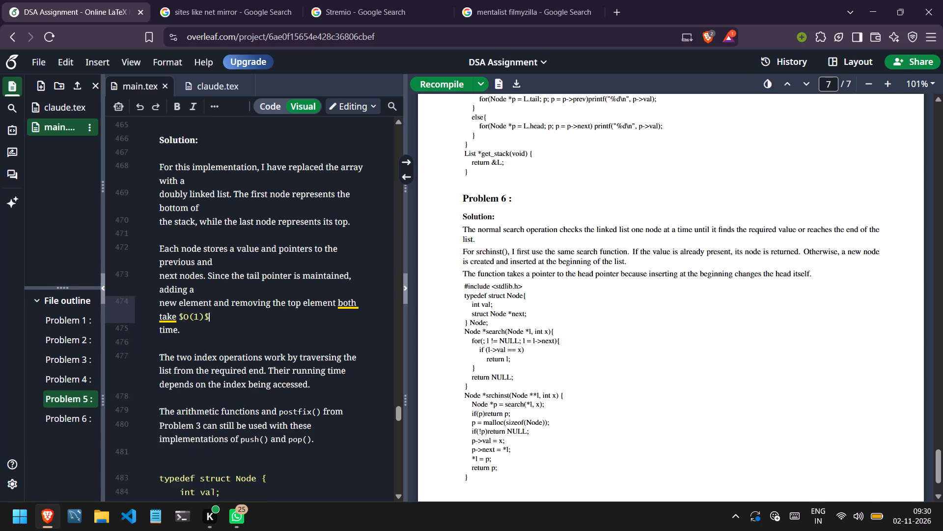
{"action": "key", "text": "Up"}
{"action": "key", "text": "ctrl+Left"}
{"action": "key", "text": "ctrl+Left"}
{"action": "key", "text": "BackSpace"}
{"action": "key", "text": "space"}
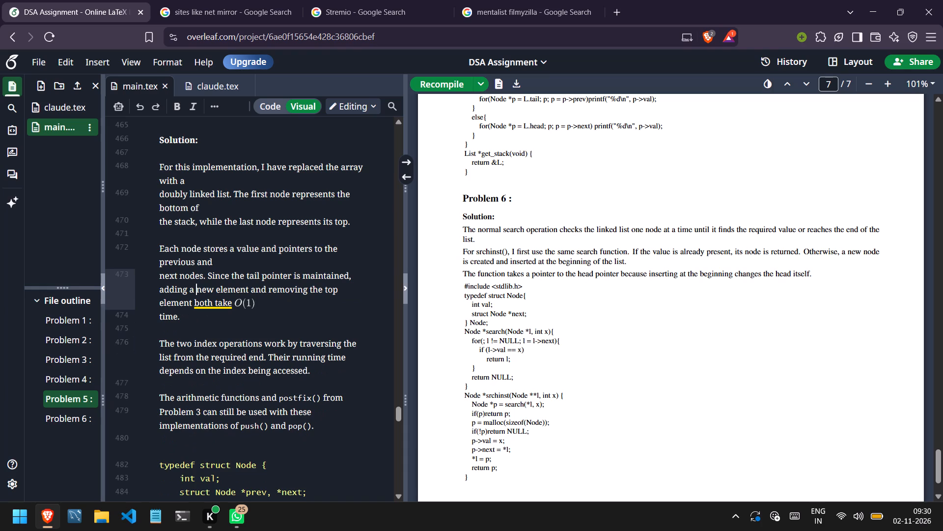
{"action": "key", "text": "Up"}
{"action": "key", "text": "ctrl+Left"}
{"action": "key", "text": "ctrl+Left"}
{"action": "key", "text": "BackSpace"}
{"action": "key", "text": "space"}
Join the three source lines of Problem 5's first paragraph, starting "For this implementation", into one line with single spaces.
{"action": "key", "text": "Up"}
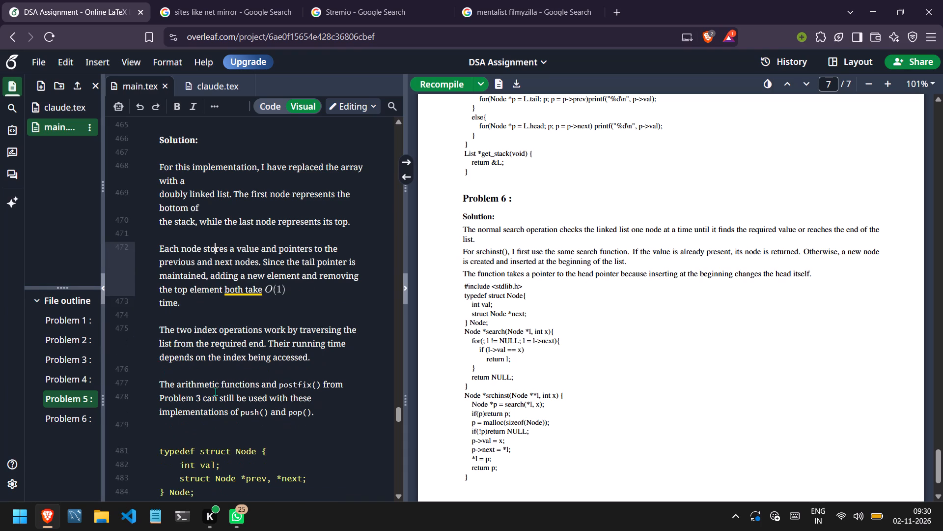
{"action": "key", "text": "Up"}
{"action": "key", "text": "Up"}
{"action": "key", "text": "ctrl+Left"}
{"action": "key", "text": "ctrl+Left"}
{"action": "key", "text": "ctrl+Left"}
{"action": "key", "text": "ctrl+Left"}
{"action": "key", "text": "BackSpace"}
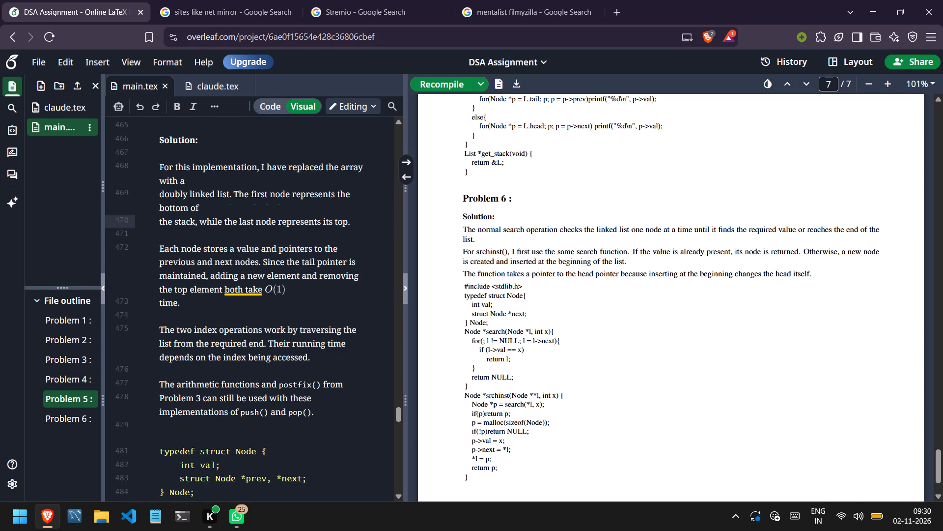
{"action": "key", "text": "space"}
{"action": "key", "text": "Up"}
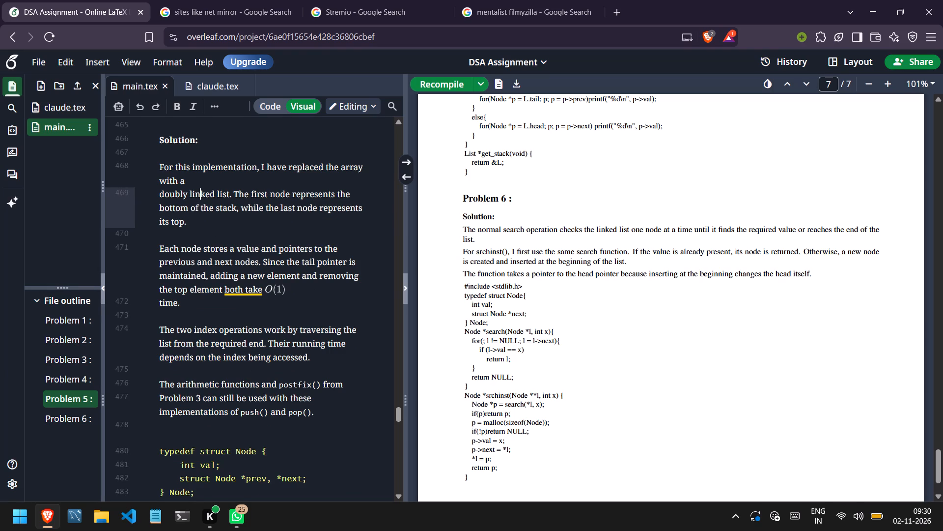
{"action": "key", "text": "ctrl+Left"}
{"action": "key", "text": "ctrl+Left"}
{"action": "key", "text": "BackSpace"}
{"action": "key", "text": "space"}
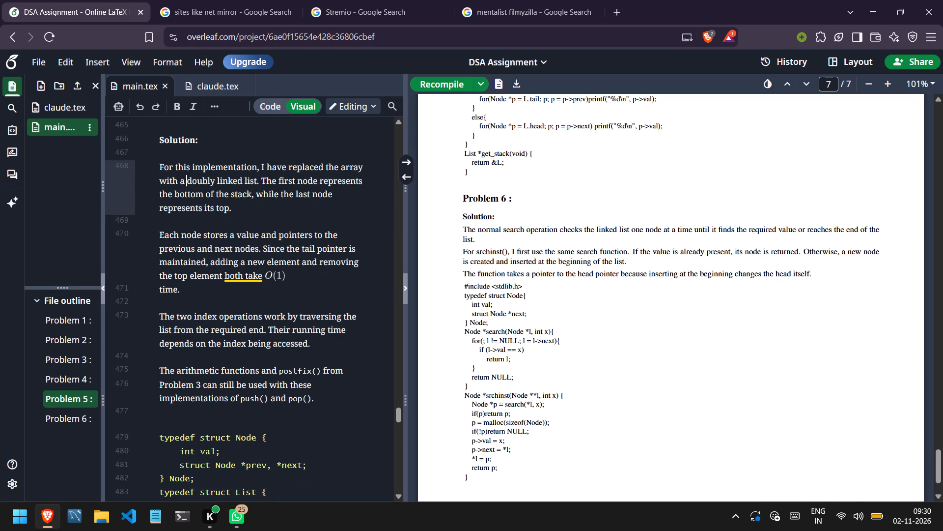
Join the line starting "boundary could cause" to "around that" with a space in Problem 4's final paragraph.
{"action": "key", "text": "Up"}
{"action": "key", "text": "Up"}
{"action": "key", "text": "Up"}
{"action": "key", "text": "Up"}
{"action": "key", "text": "Up"}
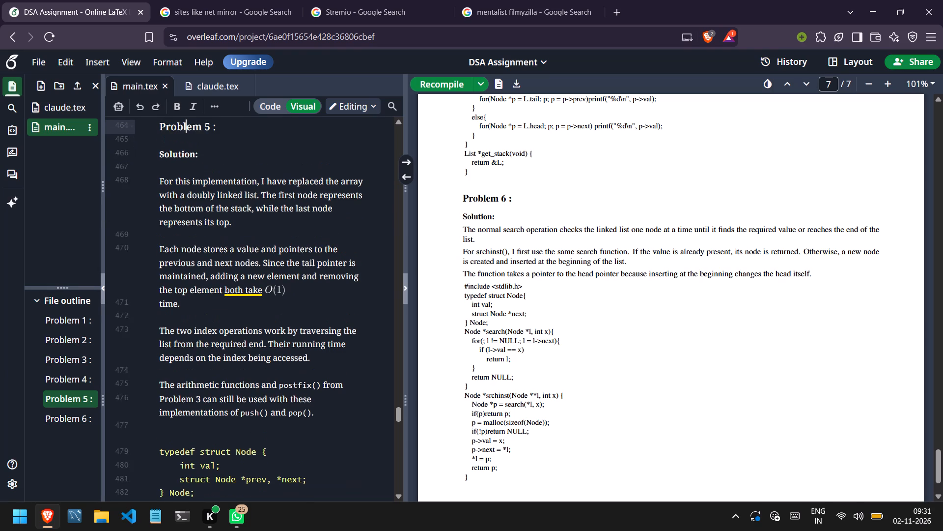
{"action": "key", "text": "Up"}
{"action": "key", "text": "Up"}
{"action": "key", "text": "Up"}
{"action": "key", "text": "Up"}
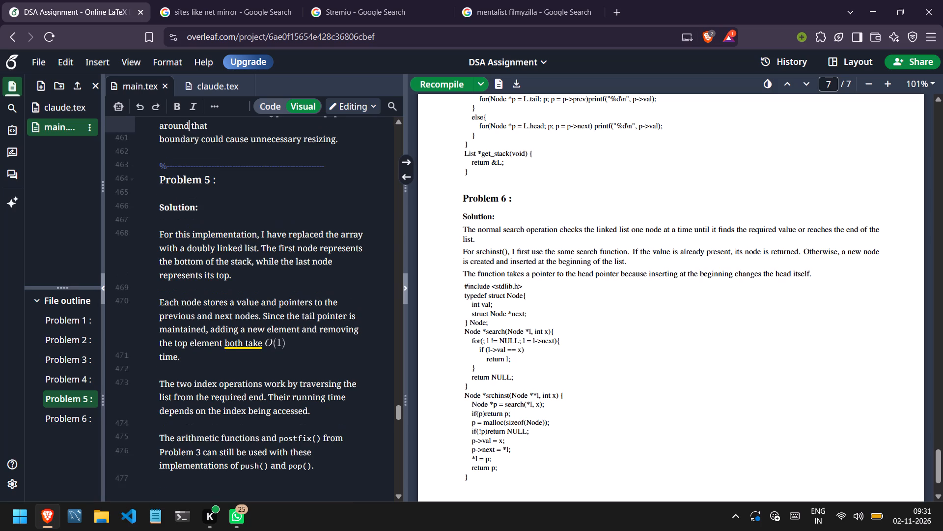
{"action": "key", "text": "Up"}
{"action": "key", "text": "Down"}
{"action": "key", "text": "Down"}
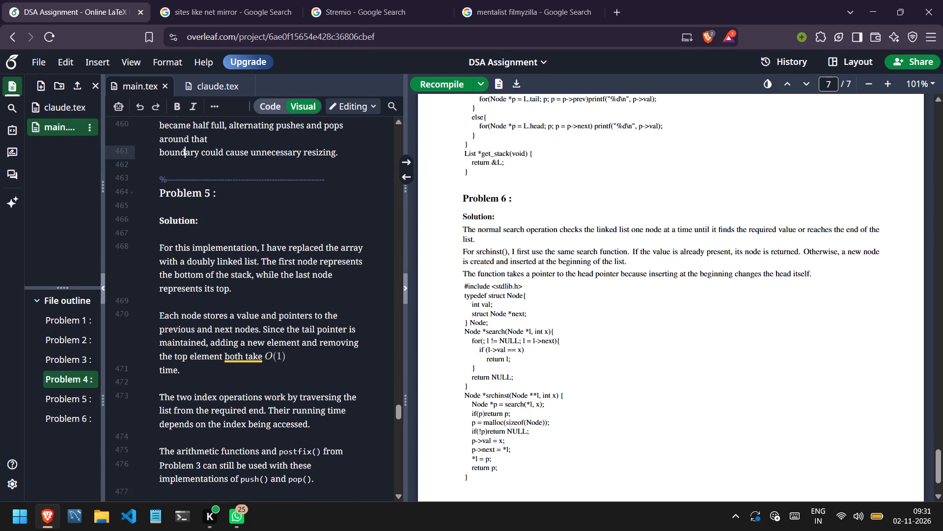
{"action": "key", "text": "ctrl+Left"}
{"action": "key", "text": "BackSpace"}
{"action": "key", "text": "space"}
Join the remaining source lines of Problem 4's "The one-fourth threshold" paragraph into one line with single spaces.
{"action": "scroll", "coordinate": [215, 391], "scroll_direction": "up", "scroll_amount": 1}
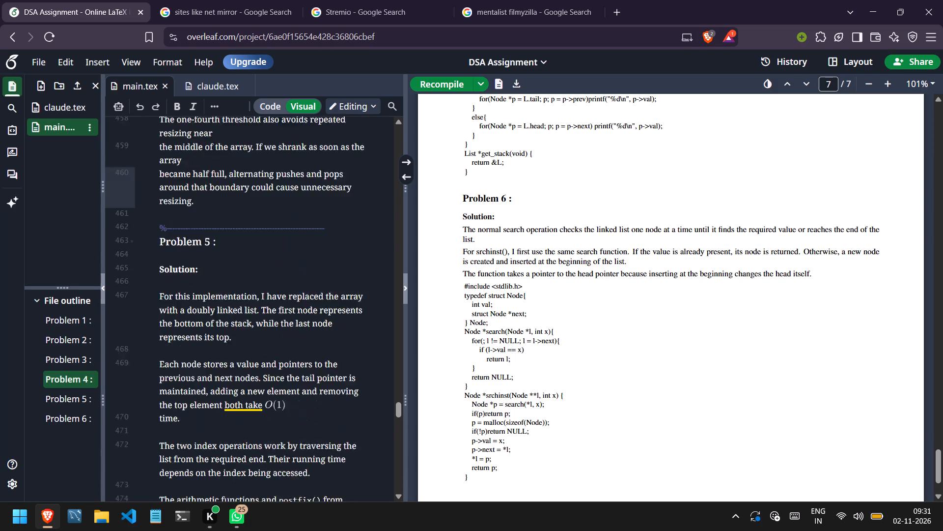
{"action": "scroll", "coordinate": [215, 391], "scroll_direction": "up", "scroll_amount": 2}
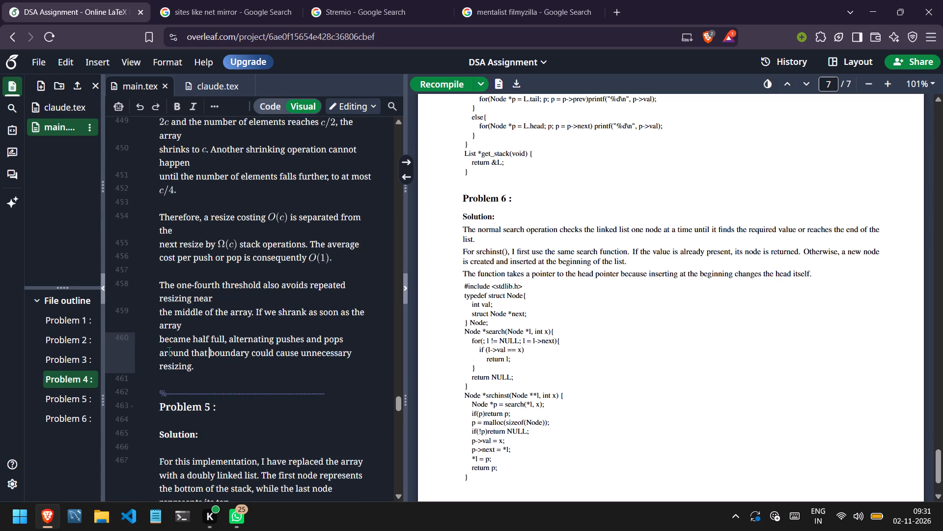
{"action": "left_click", "coordinate": [163, 345]}
{"action": "key", "text": "Left"}
{"action": "key", "text": "BackSpace"}
{"action": "key", "text": "space"}
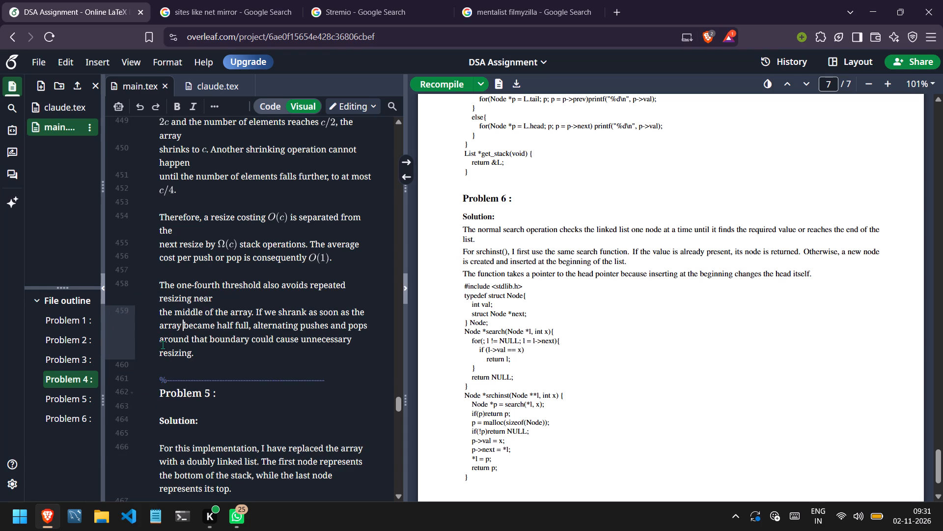
{"action": "key", "text": "Up"}
{"action": "key", "text": "ctrl+Left"}
{"action": "key", "text": "ctrl+Left"}
{"action": "key", "text": "BackSpace"}
{"action": "key", "text": "space"}
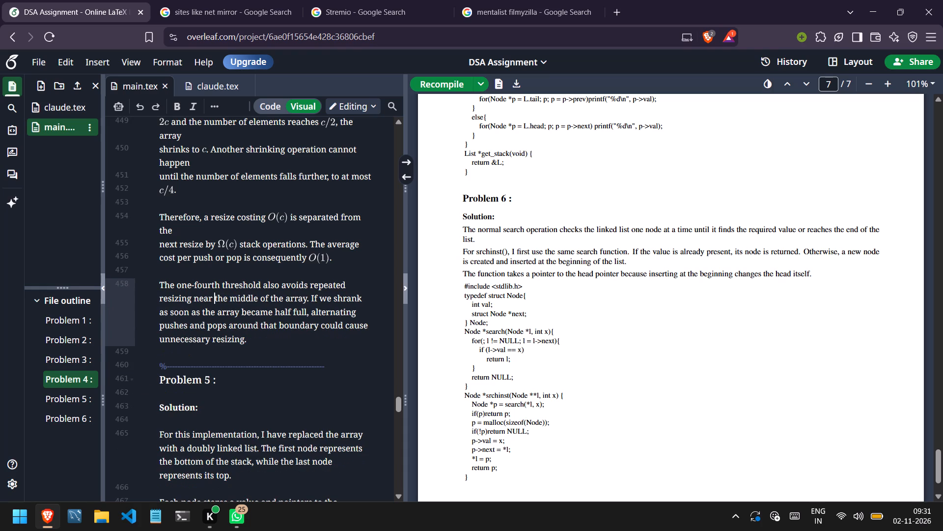
Join the line starting "next resize by" to "is separated from the" with a space in Problem 4's "Therefore" paragraph.
{"action": "key", "text": "Up"}
{"action": "key", "text": "Up"}
{"action": "key", "text": "Up"}
{"action": "key", "text": "Up"}
{"action": "key", "text": "ctrl+Left"}
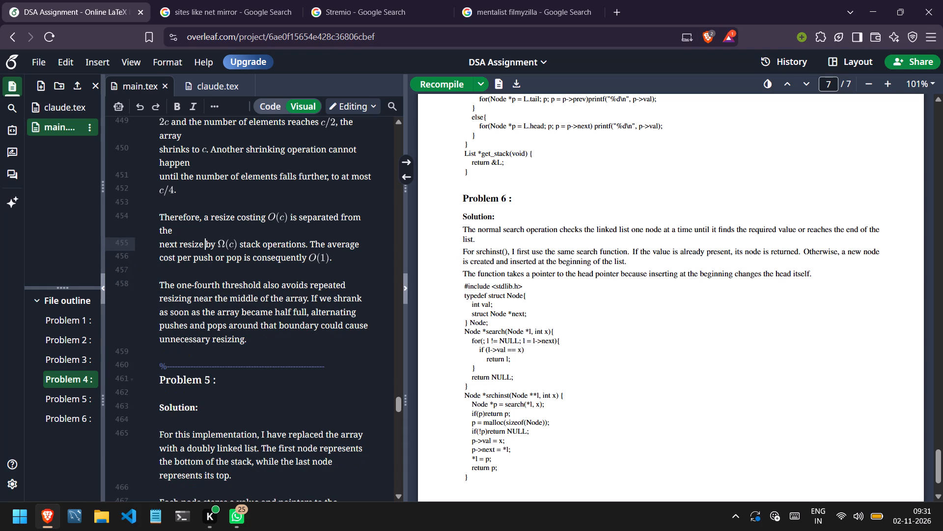
{"action": "key", "text": "ctrl+Left"}
{"action": "key", "text": "ctrl+Left"}
{"action": "key", "text": "BackSpace"}
{"action": "key", "text": "space"}
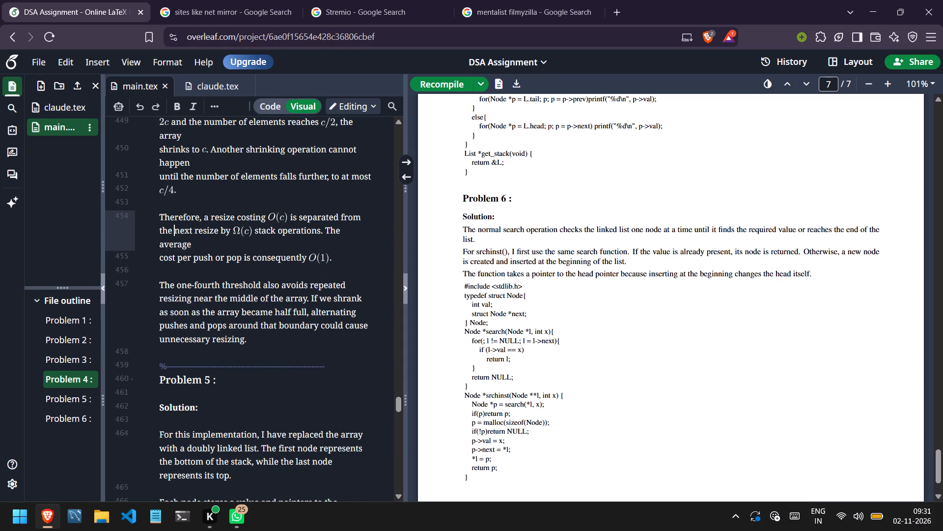
Join the source lines from "2c and the number of elements" through "to at most" in Problem 4's shrinking paragraph with single spaces.
{"action": "key", "text": "Up"}
{"action": "key", "text": "Up"}
{"action": "key", "text": "Up"}
{"action": "key", "text": "Up"}
{"action": "key", "text": "ctrl+Left"}
{"action": "key", "text": "BackSpace"}
{"action": "key", "text": "space"}
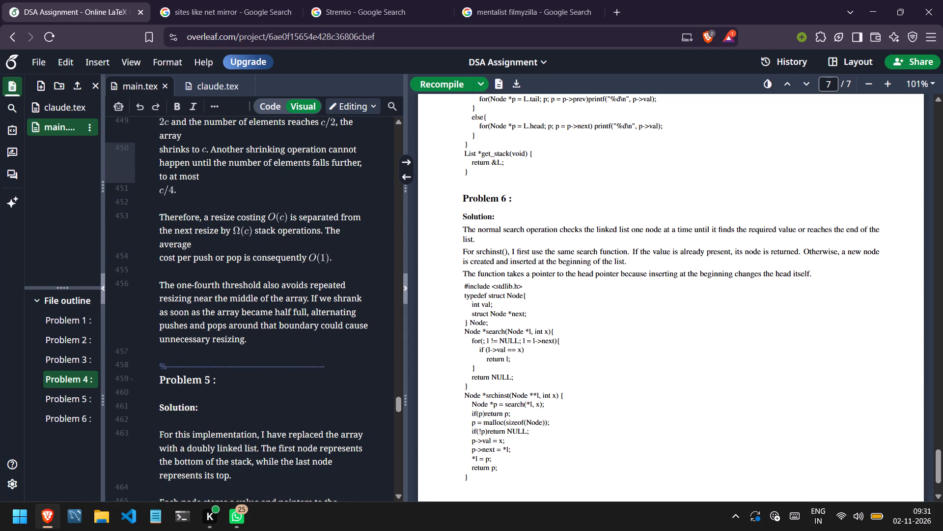
{"action": "key", "text": "Up"}
{"action": "key", "text": "Up"}
{"action": "key", "text": "Down"}
{"action": "key", "text": "ctrl+Left"}
{"action": "key", "text": "BackSpace"}
{"action": "key", "text": "space"}
Join the line starting with the 2c expression to "When the capacity is" in Problem 4's shrinking paragraph with a space.
{"action": "scroll", "coordinate": [163, 345], "scroll_direction": "up", "scroll_amount": 1}
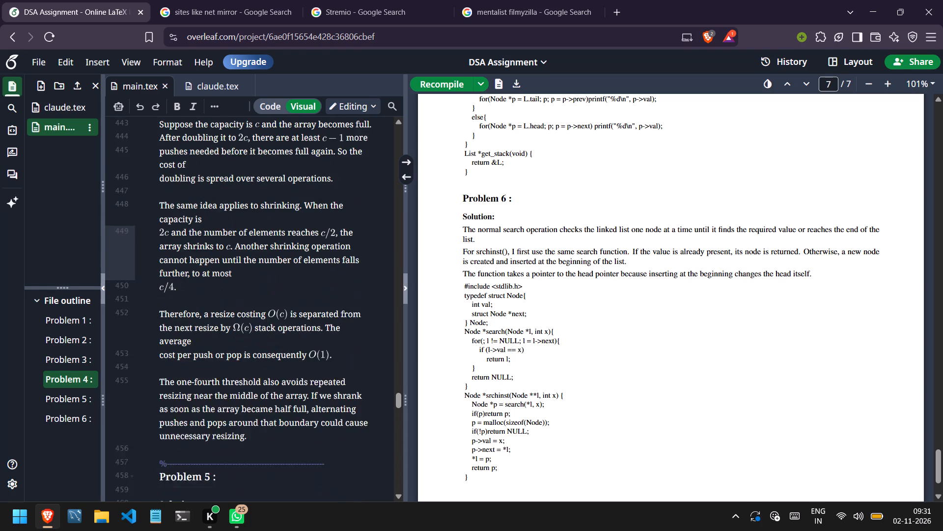
{"action": "scroll", "coordinate": [163, 345], "scroll_direction": "up", "scroll_amount": 2}
{"action": "key", "text": "Up"}
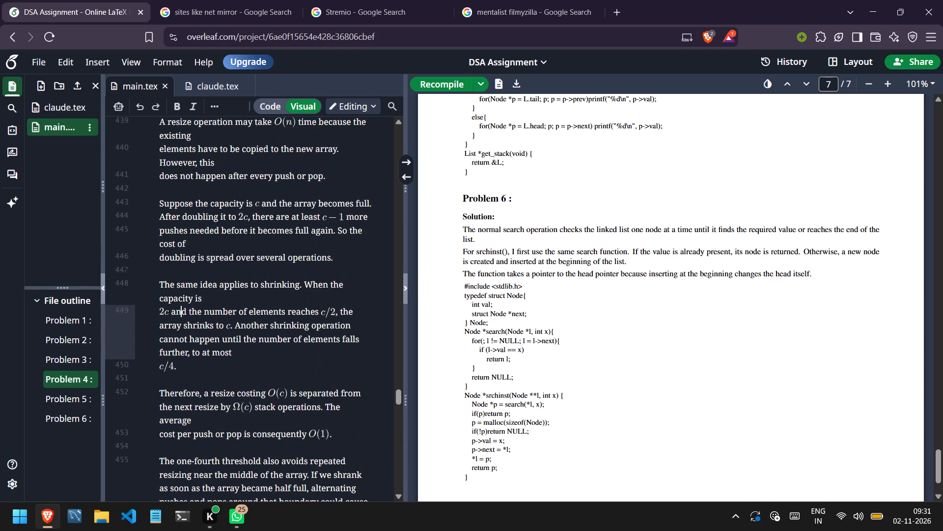
{"action": "key", "text": "ctrl+Left"}
{"action": "key", "text": "ctrl+Left"}
{"action": "key", "text": "BackSpace"}
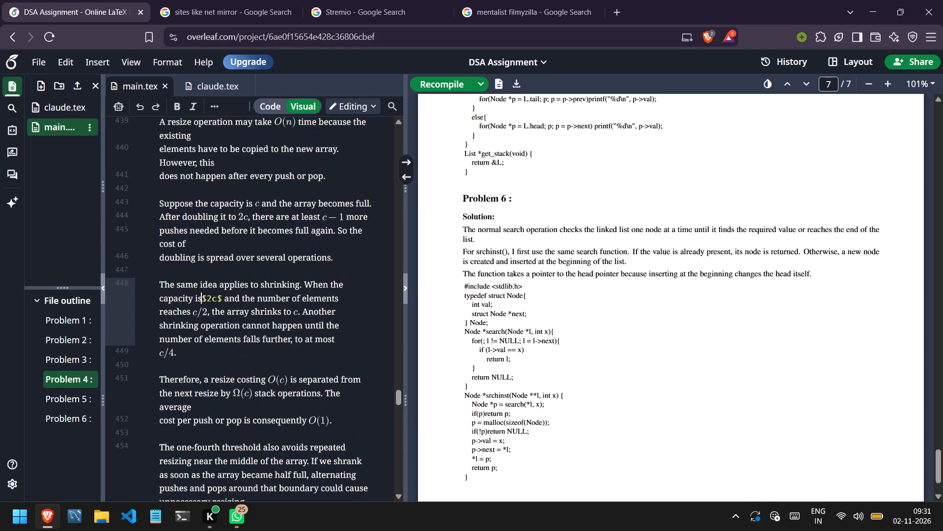
{"action": "key", "text": "space"}
Join the line starting "doubling is spread" to "So the cost of" with a space in Problem 4's "Suppose the capacity" paragraph.
{"action": "key", "text": "Up"}
{"action": "key", "text": "Up"}
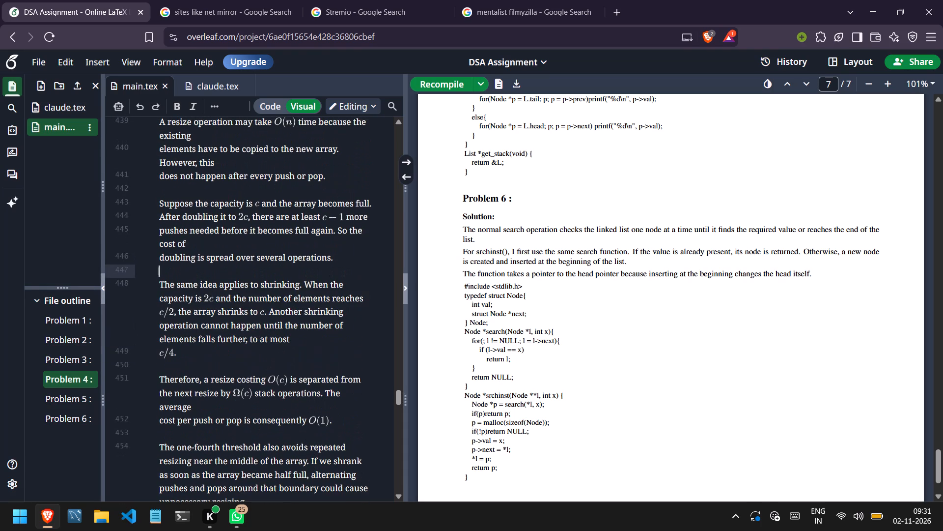
{"action": "key", "text": "Up"}
{"action": "key", "text": "ctrl+Left"}
{"action": "key", "text": "ctrl+Left"}
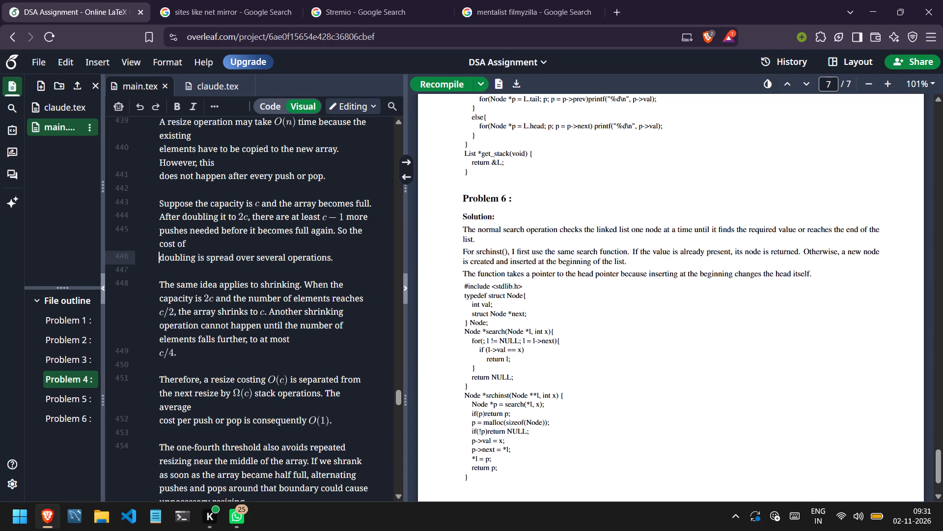
{"action": "key", "text": "BackSpace"}
{"action": "key", "text": "space"}
Join the three source lines of Problem 4's "A resize operation may take" paragraph into one line with single spaces.
{"action": "key", "text": "Up"}
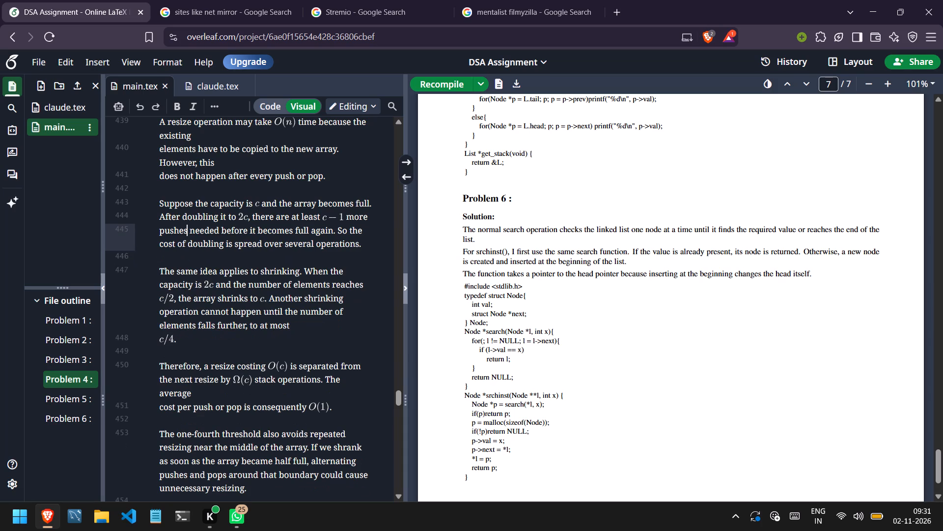
{"action": "key", "text": "Up"}
{"action": "key", "text": "Up"}
{"action": "key", "text": "Up"}
{"action": "key", "text": "Up"}
{"action": "key", "text": "ctrl+Left"}
{"action": "key", "text": "ctrl+Left"}
{"action": "key", "text": "BackSpace"}
{"action": "key", "text": "space"}
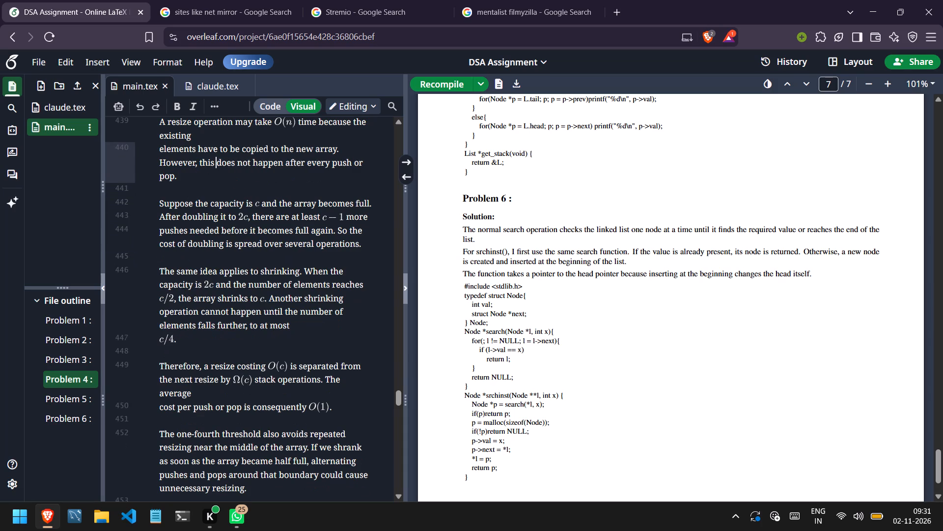
{"action": "key", "text": "Up"}
{"action": "key", "text": "ctrl+Left"}
{"action": "key", "text": "ctrl+Left"}
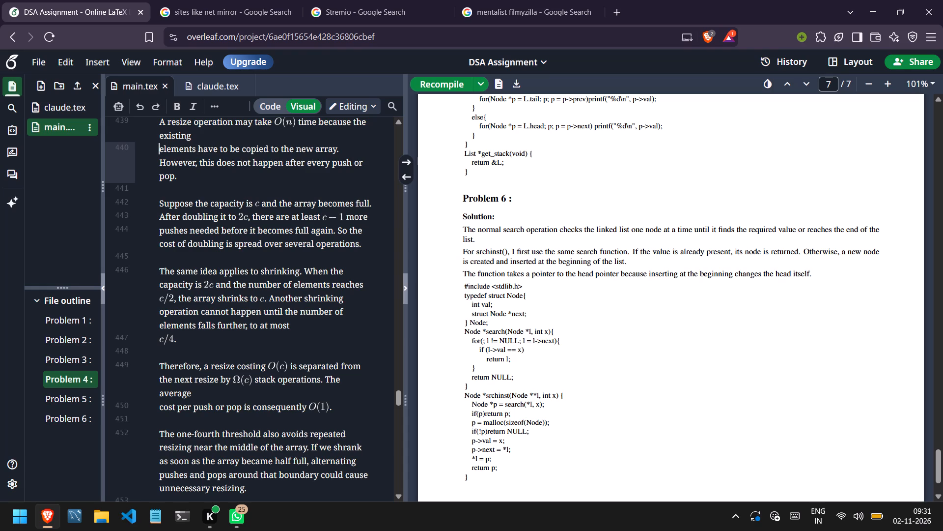
{"action": "key", "text": "BackSpace"}
{"action": "key", "text": "space"}
Join the line starting "any changes" to "used without" with a space in Problem 4's paragraph on the remaining functions.
{"action": "key", "text": "Up"}
{"action": "key", "text": "Up"}
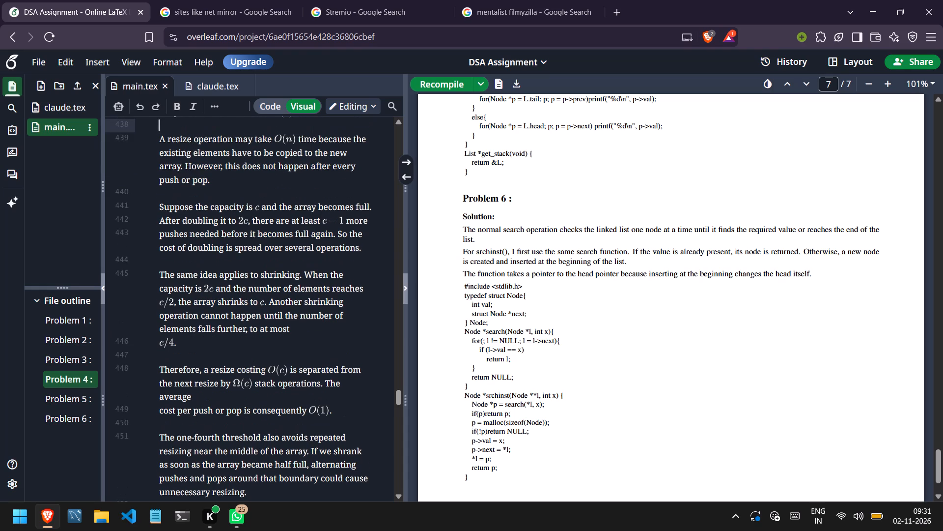
{"action": "key", "text": "Up"}
{"action": "key", "text": "Up"}
{"action": "key", "text": "Up"}
{"action": "scroll", "coordinate": [163, 345], "scroll_direction": "up", "scroll_amount": 1}
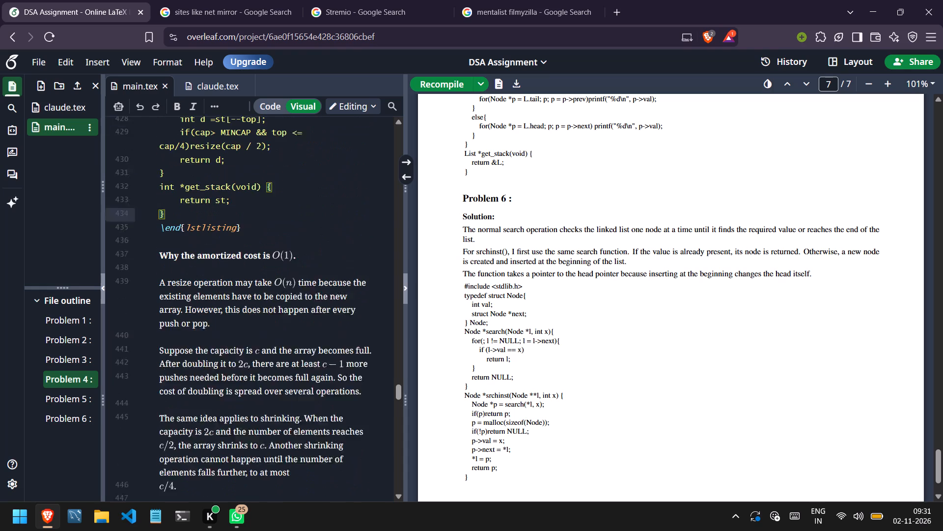
{"action": "scroll", "coordinate": [163, 345], "scroll_direction": "up", "scroll_amount": 4}
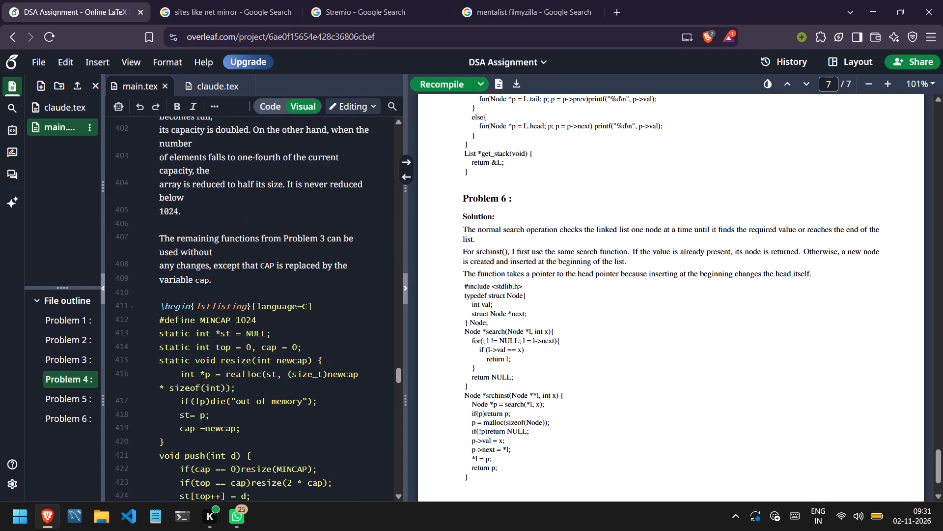
{"action": "scroll", "coordinate": [163, 345], "scroll_direction": "up", "scroll_amount": 2}
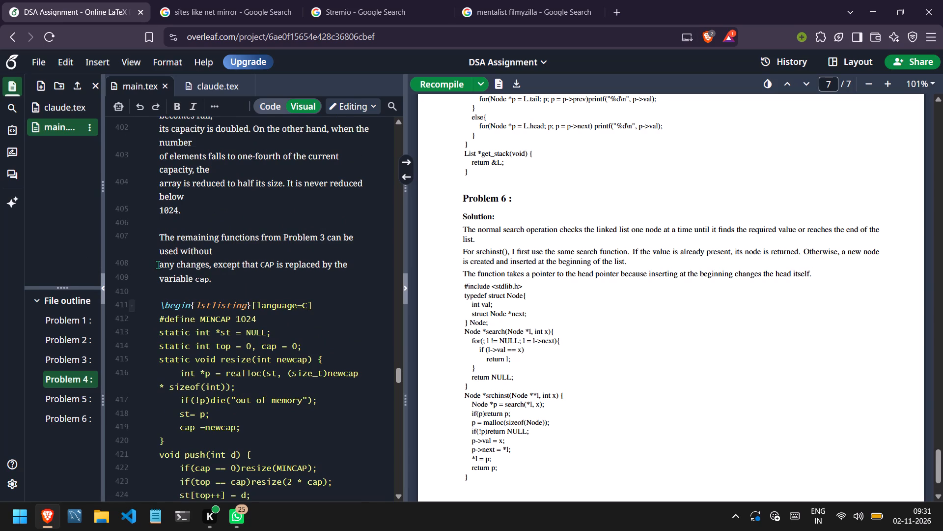
{"action": "left_click", "coordinate": [158, 265]}
{"action": "key", "text": "BackSpace"}
{"action": "key", "text": "space"}
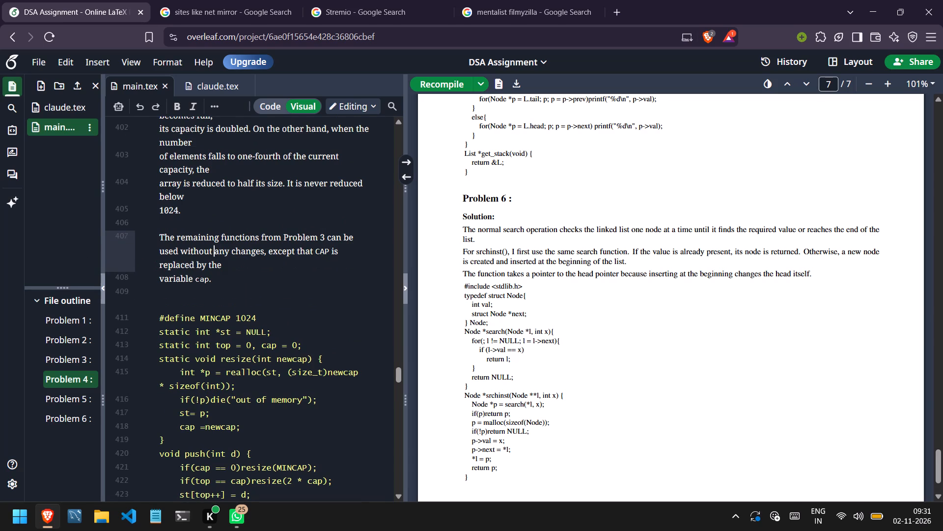
Join the line starting "variable" to "replaced by the" with a space in Problem 4's paragraph on the remaining functions.
{"action": "key", "text": "Down"}
{"action": "key", "text": "Down"}
{"action": "key", "text": "ctrl+Left"}
{"action": "key", "text": "ctrl+Left"}
{"action": "key", "text": "ctrl+Left"}
{"action": "key", "text": "ctrl+Left"}
{"action": "key", "text": "ctrl+Left"}
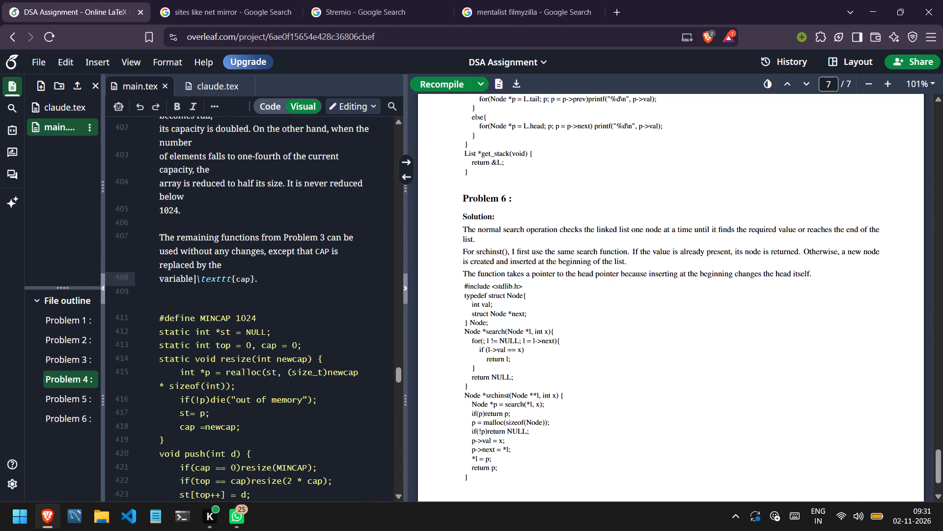
{"action": "key", "text": "ctrl+Left"}
{"action": "key", "text": "BackSpace"}
{"action": "key", "text": "space"}
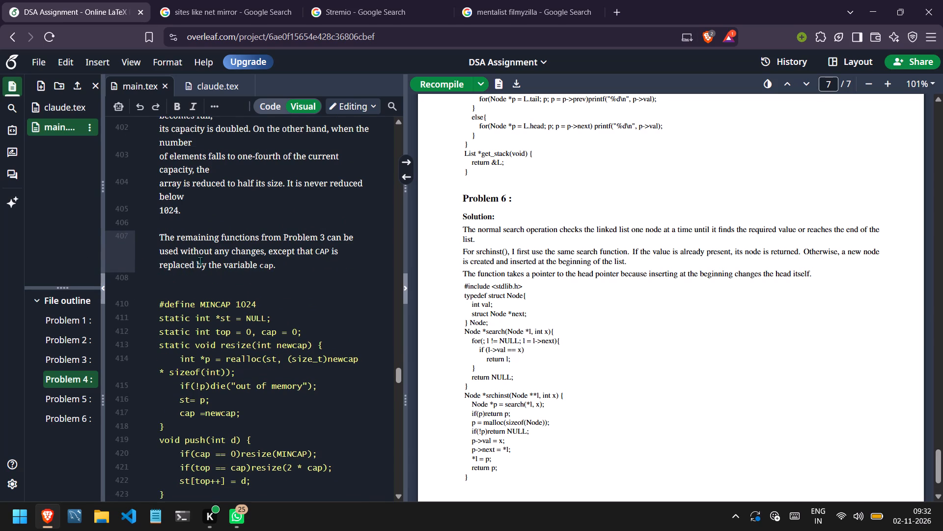
Join the lines starting "1024." and "array is reduced" to their preceding lines with spaces in Problem 4's "The initial capacity" paragraph.
{"action": "left_click", "coordinate": [160, 210]}
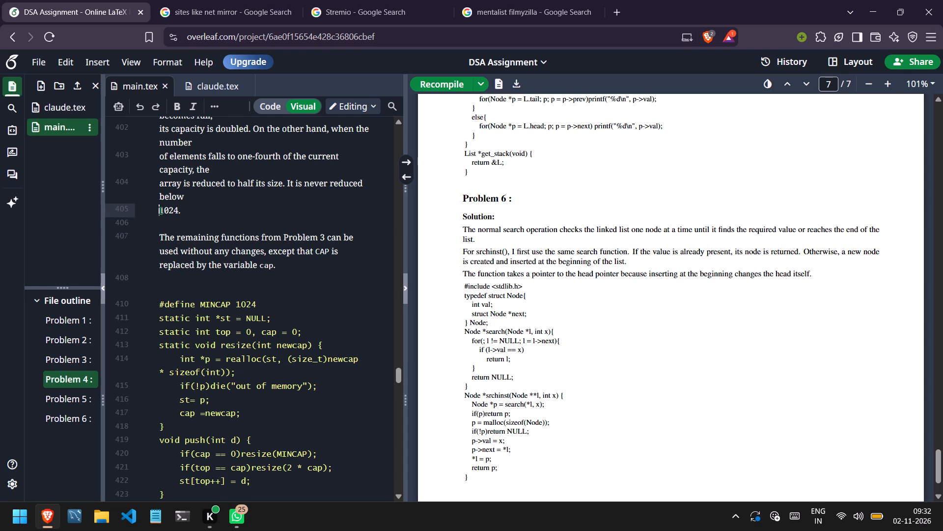
{"action": "key", "text": "BackSpace"}
{"action": "key", "text": "space"}
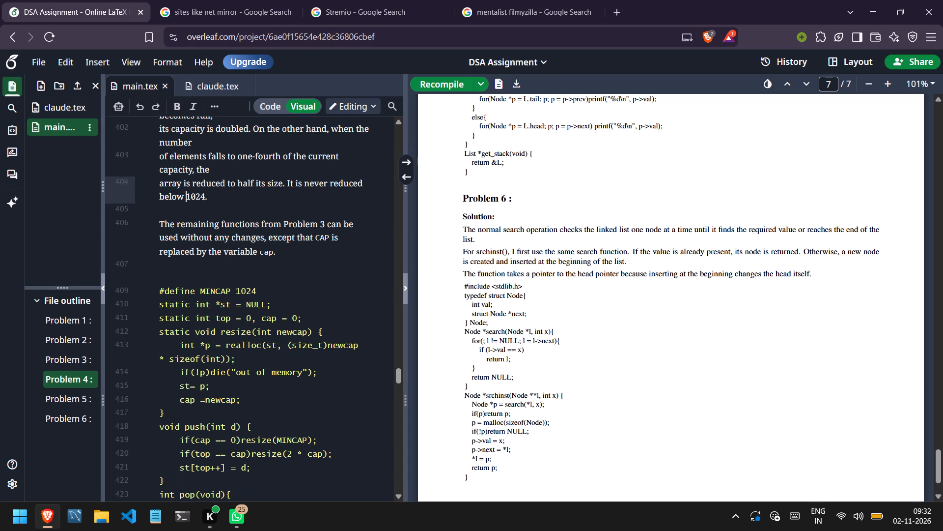
{"action": "key", "text": "Up"}
{"action": "key", "text": "ctrl+Left"}
{"action": "key", "text": "ctrl+Left"}
{"action": "key", "text": "BackSpace"}
{"action": "key", "text": "space"}
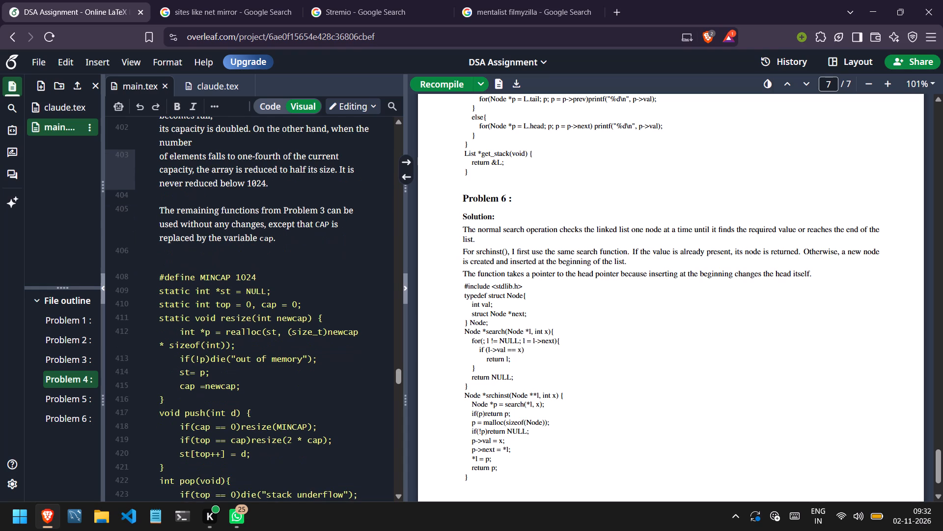
Join the lines starting "of elements" and "its capacity" to their preceding lines with spaces in Problem 4's "The initial capacity" paragraph.
{"action": "key", "text": "Up"}
{"action": "key", "text": "ctrl+Left"}
{"action": "key", "text": "ctrl+Left"}
{"action": "key", "text": "ctrl+Left"}
{"action": "key", "text": "BackSpace"}
{"action": "key", "text": "space"}
{"action": "key", "text": "Up"}
{"action": "scroll", "coordinate": [160, 210], "scroll_direction": "up", "scroll_amount": 1}
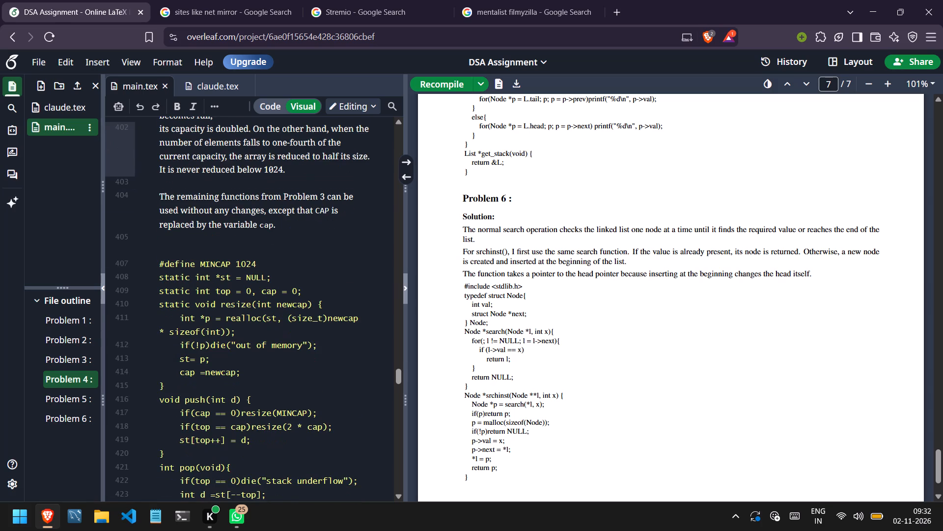
{"action": "scroll", "coordinate": [160, 210], "scroll_direction": "up", "scroll_amount": 1}
{"action": "key", "text": "ctrl+Left"}
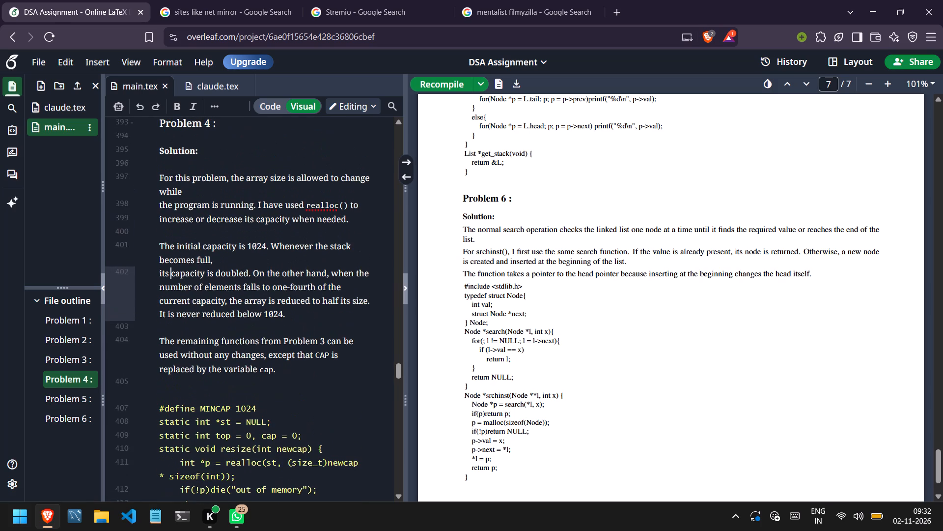
{"action": "key", "text": "ctrl+Left"}
{"action": "key", "text": "BackSpace"}
{"action": "key", "text": "space"}
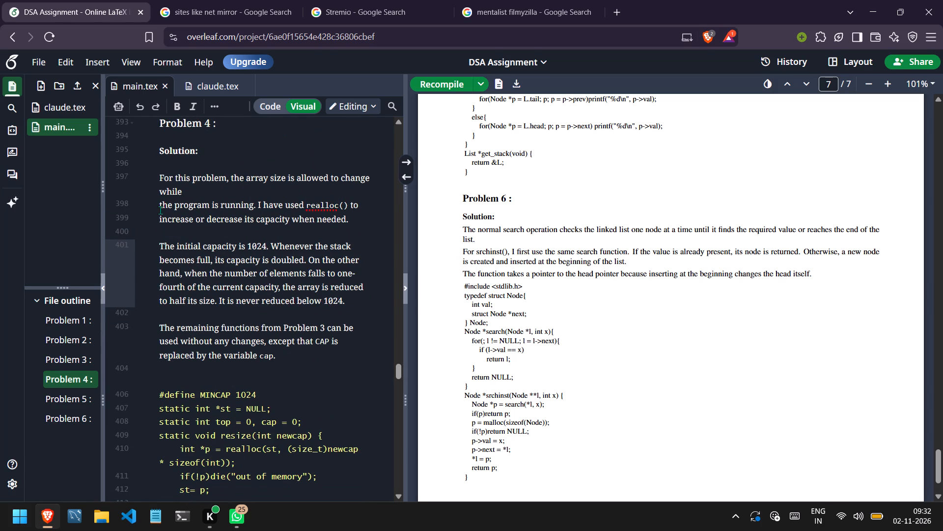
Delete the comma and the final "l" from "full," before "its capacity is doubled" in Problem 4's "The initial capacity" paragraph.
{"action": "key", "text": "Left"}
{"action": "key", "text": "BackSpace"}
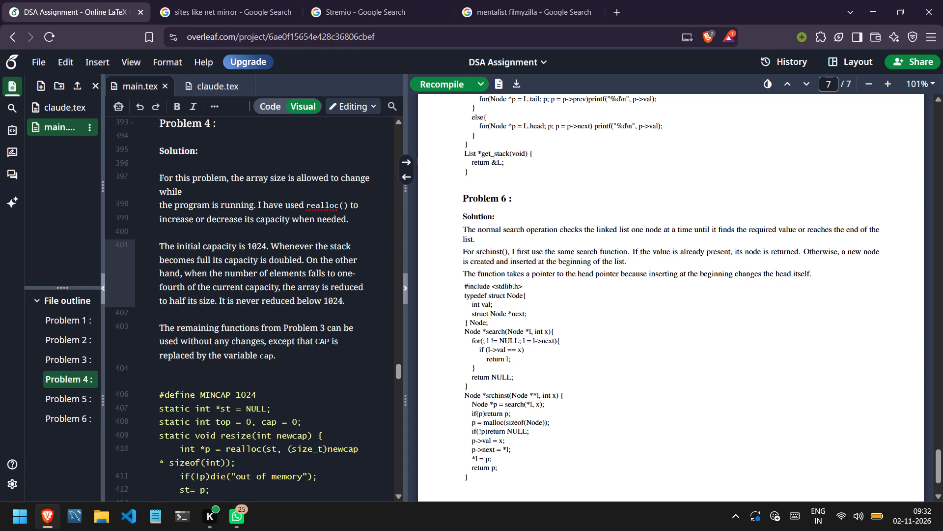
{"action": "key", "text": "s"}
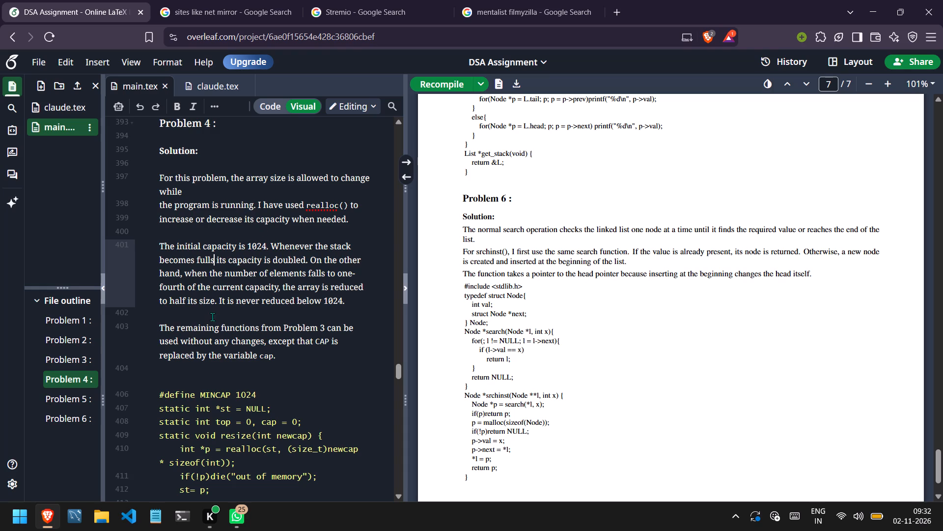
{"action": "key", "text": "BackSpace"}
{"action": "key", "text": "BackSpace"}
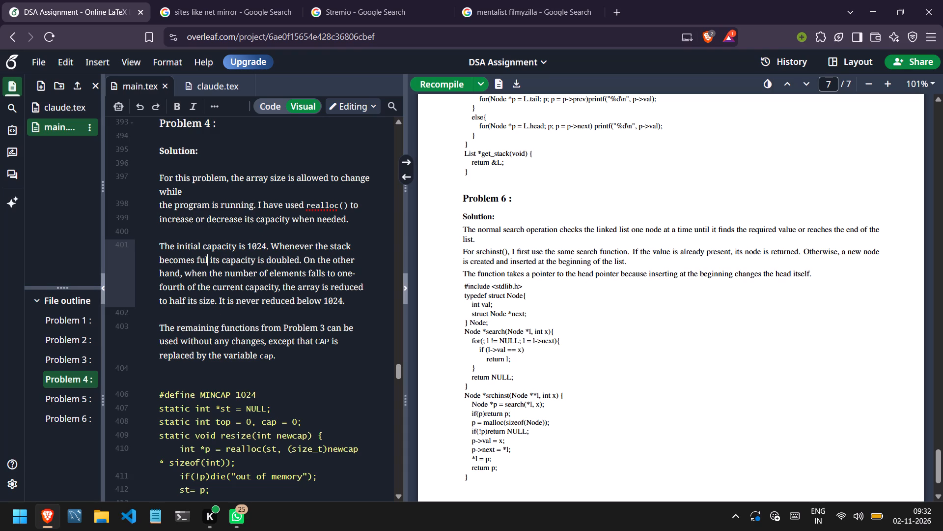
Join the three source lines of Problem 4's "For this problem" paragraph into one line with single spaces.
{"action": "scroll", "coordinate": [227, 257], "scroll_direction": "up", "scroll_amount": 1}
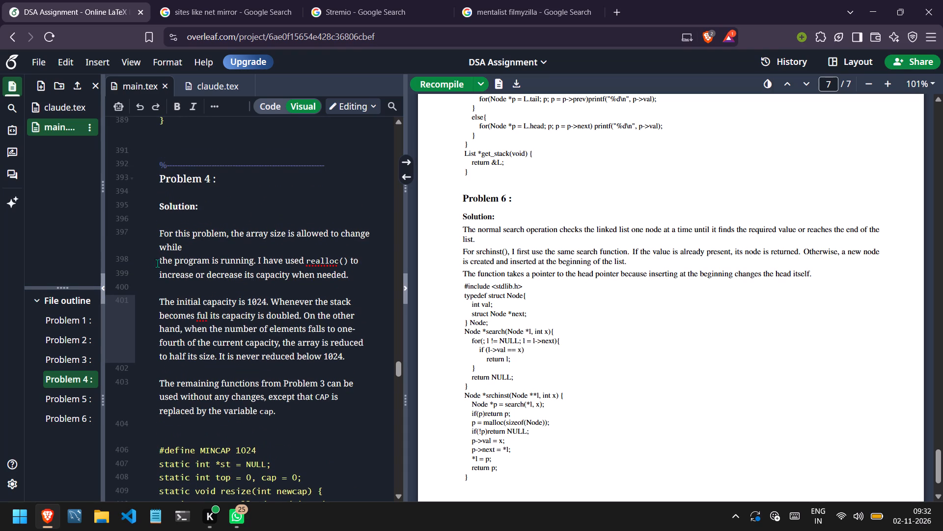
{"action": "left_click", "coordinate": [161, 263]}
{"action": "key", "text": "BackSpace"}
{"action": "key", "text": "space"}
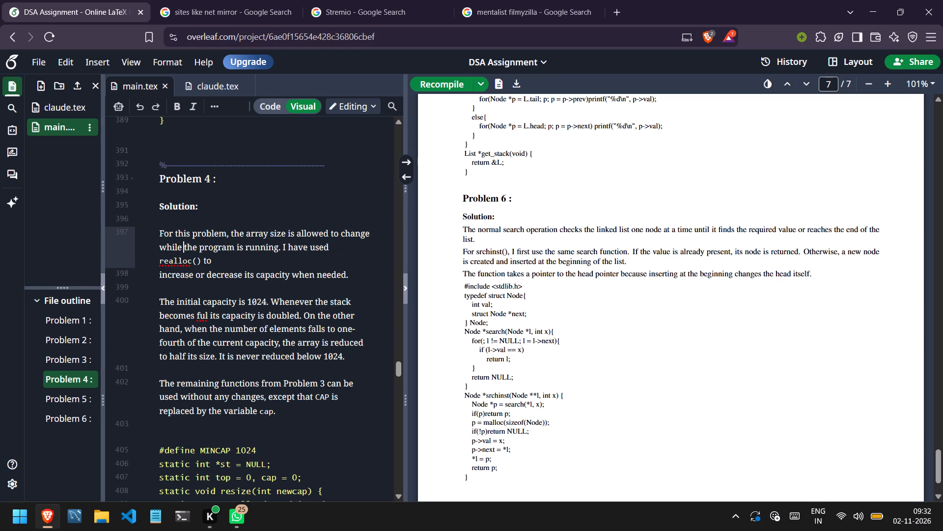
{"action": "scroll", "coordinate": [161, 263], "scroll_direction": "up", "scroll_amount": 1}
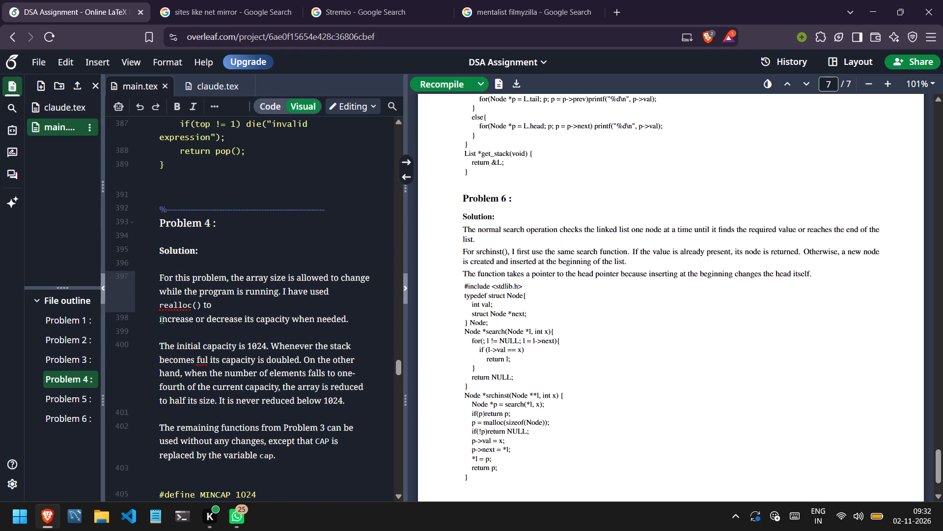
{"action": "left_click", "coordinate": [158, 321]}
{"action": "key", "text": "BackSpace"}
{"action": "key", "text": "space"}
Join the line starting "and ending times" to "containing its starting" with a space in Problem 2's (c) Code paragraph.
{"action": "scroll", "coordinate": [255, 303], "scroll_direction": "up", "scroll_amount": 1}
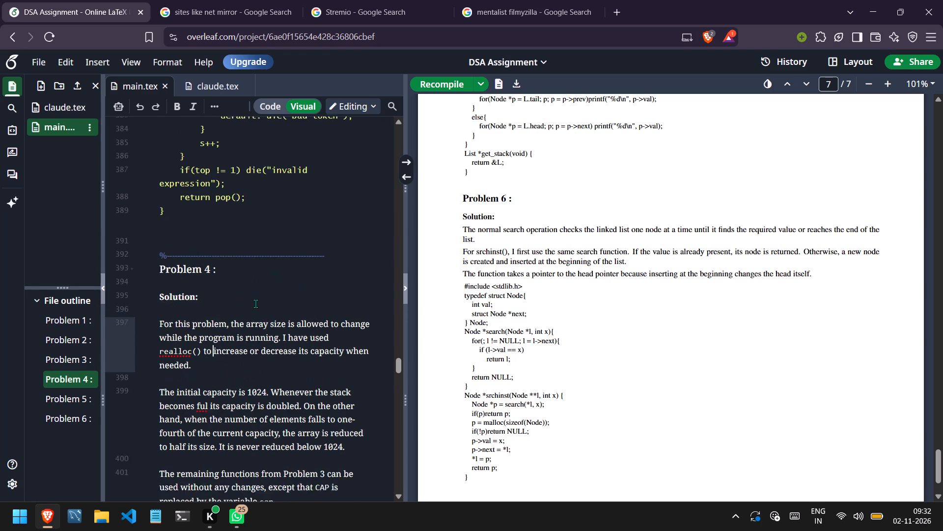
{"action": "scroll", "coordinate": [255, 303], "scroll_direction": "up", "scroll_amount": 1}
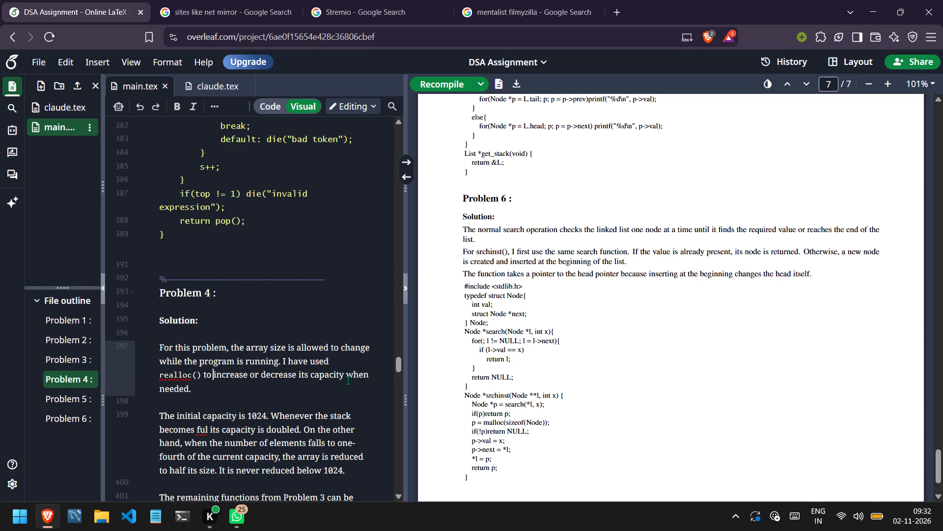
{"action": "scroll", "coordinate": [341, 396], "scroll_direction": "up", "scroll_amount": 1}
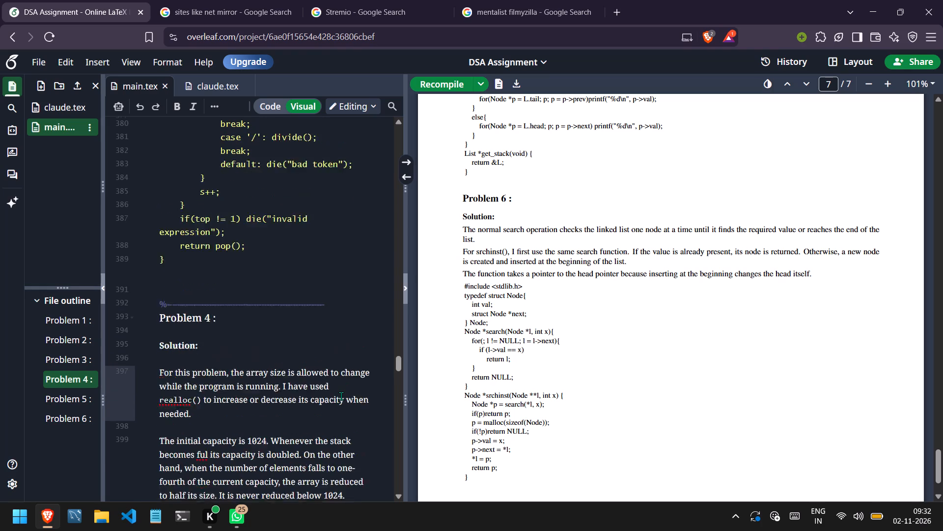
{"action": "scroll", "coordinate": [341, 396], "scroll_direction": "up", "scroll_amount": 2}
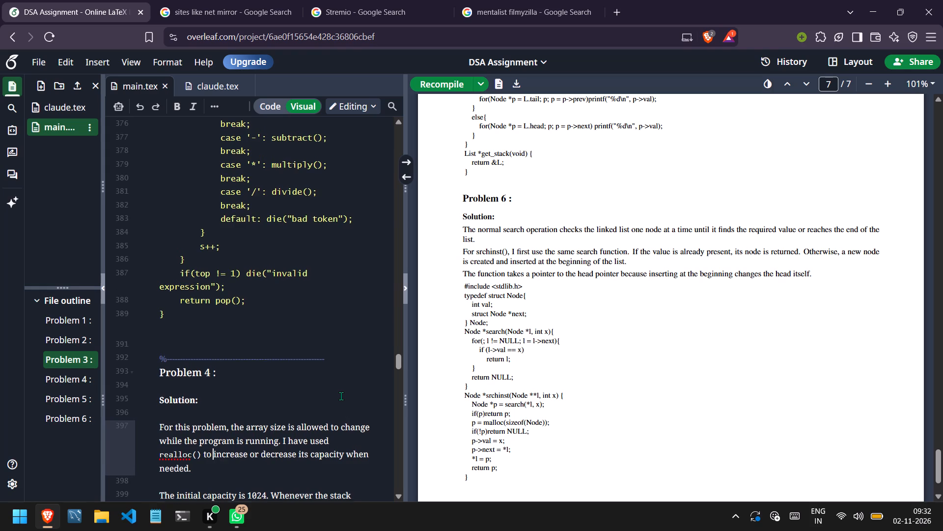
{"action": "scroll", "coordinate": [341, 396], "scroll_direction": "up", "scroll_amount": 7}
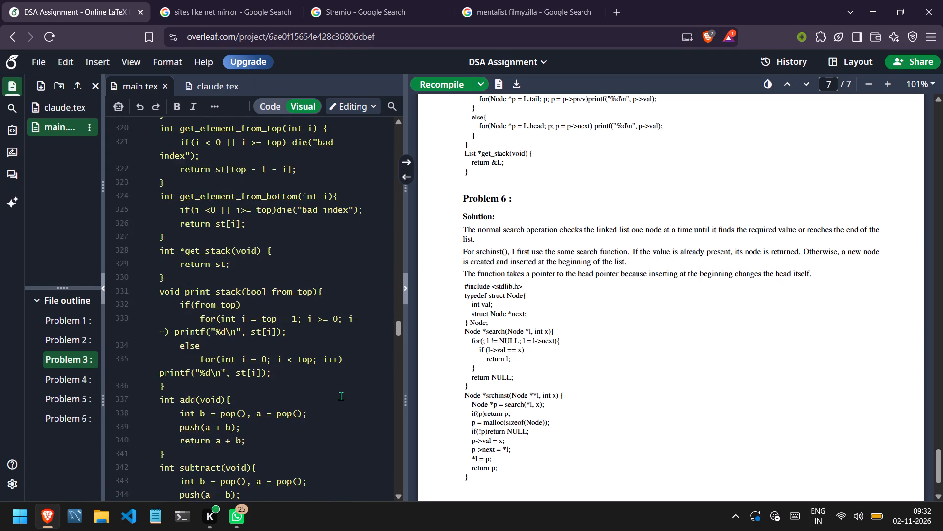
{"action": "scroll", "coordinate": [341, 396], "scroll_direction": "up", "scroll_amount": 6}
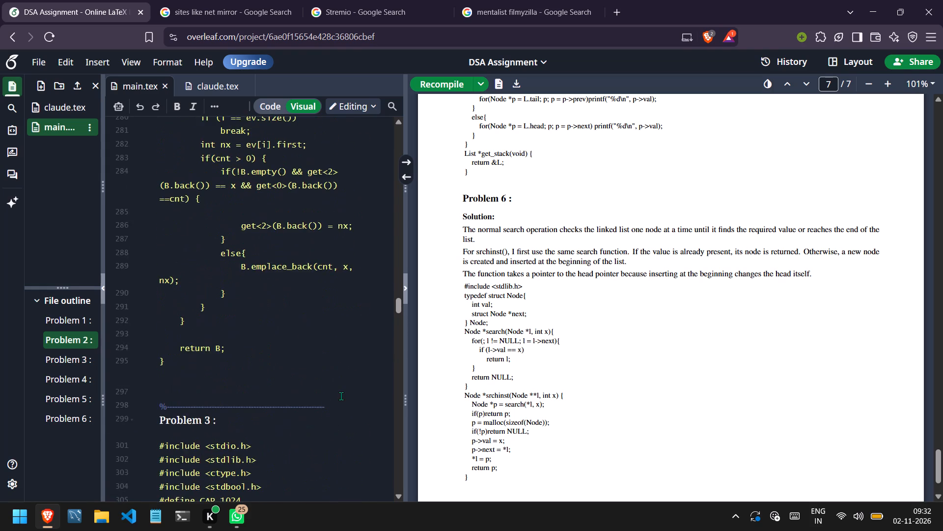
{"action": "scroll", "coordinate": [341, 396], "scroll_direction": "up", "scroll_amount": 5}
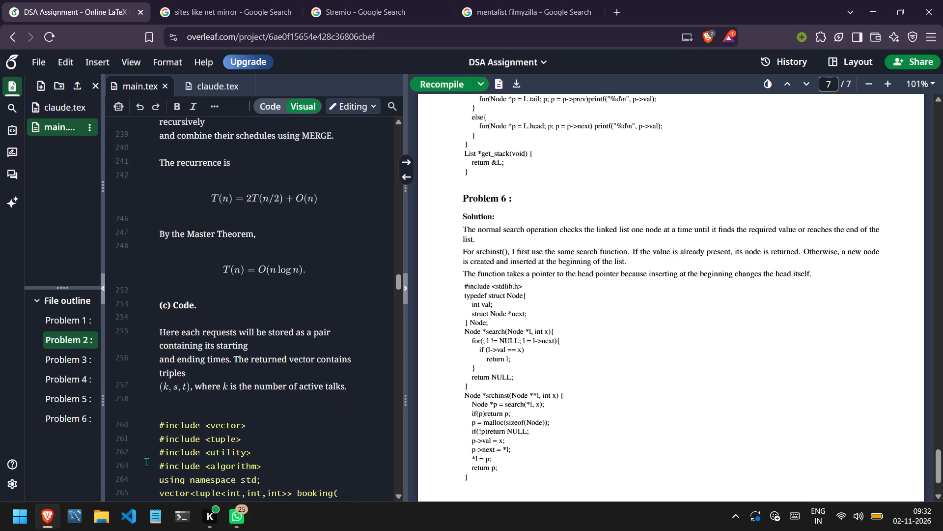
{"action": "left_click", "coordinate": [161, 357]}
{"action": "key", "text": "BackSpace"}
{"action": "key", "text": "space"}
Join the line starting with the (k,s,t) expression to "contains triples" with a space in Problem 2's (c) Code paragraph.
{"action": "key", "text": "Down"}
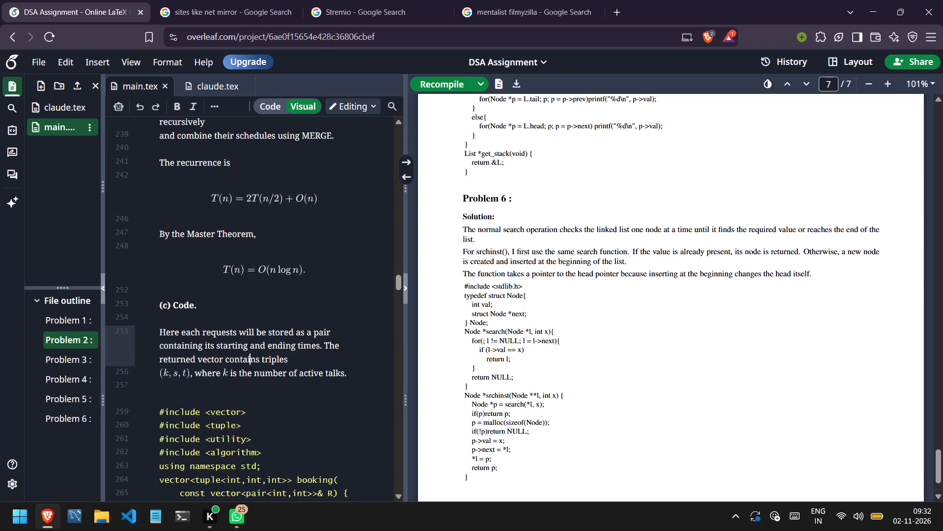
{"action": "key", "text": "Down"}
{"action": "key", "text": "ctrl+Left"}
{"action": "key", "text": "ctrl+Left"}
{"action": "key", "text": "ctrl+Left"}
{"action": "key", "text": "ctrl+Left"}
{"action": "key", "text": "ctrl+Left"}
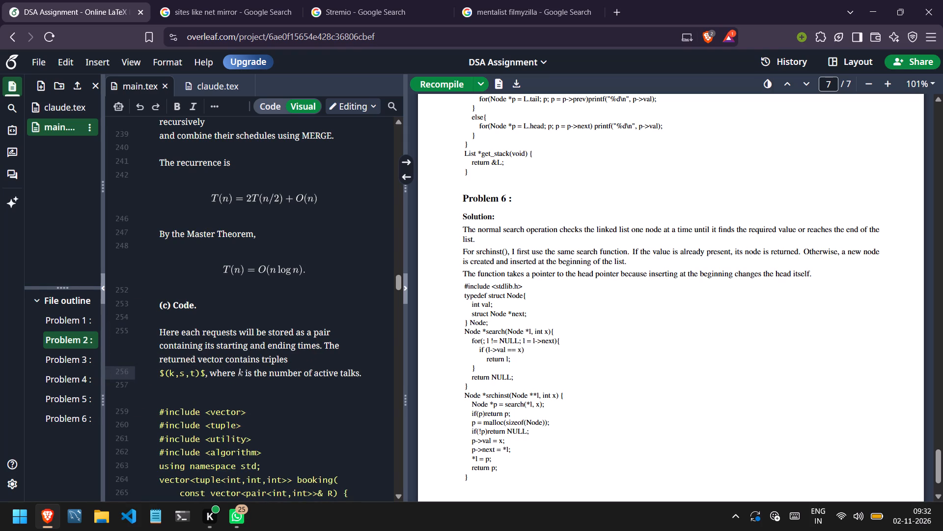
{"action": "key", "text": "BackSpace"}
{"action": "key", "text": "space"}
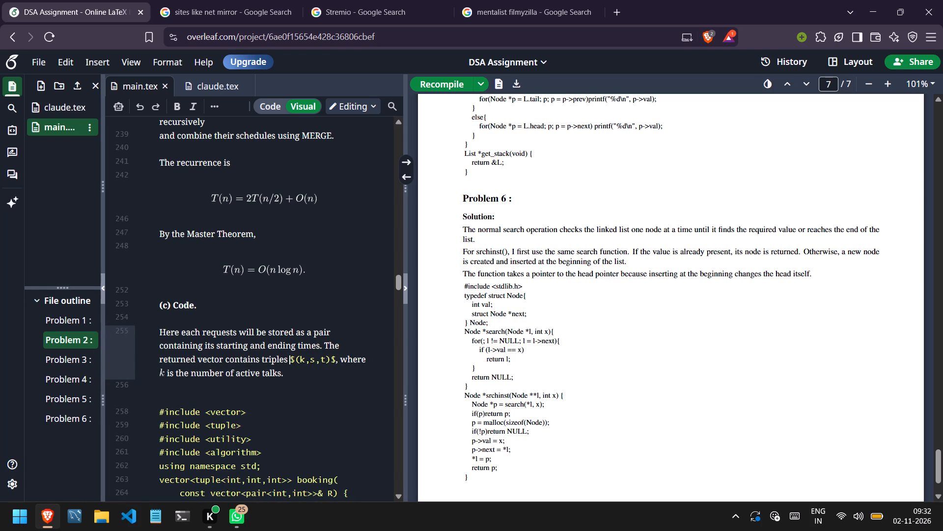
Join the line starting "and combine their schedules" directly to "recursively" without a space in Problem 2's divide-and-conquer paragraph.
{"action": "scroll", "coordinate": [161, 357], "scroll_direction": "up", "scroll_amount": 3}
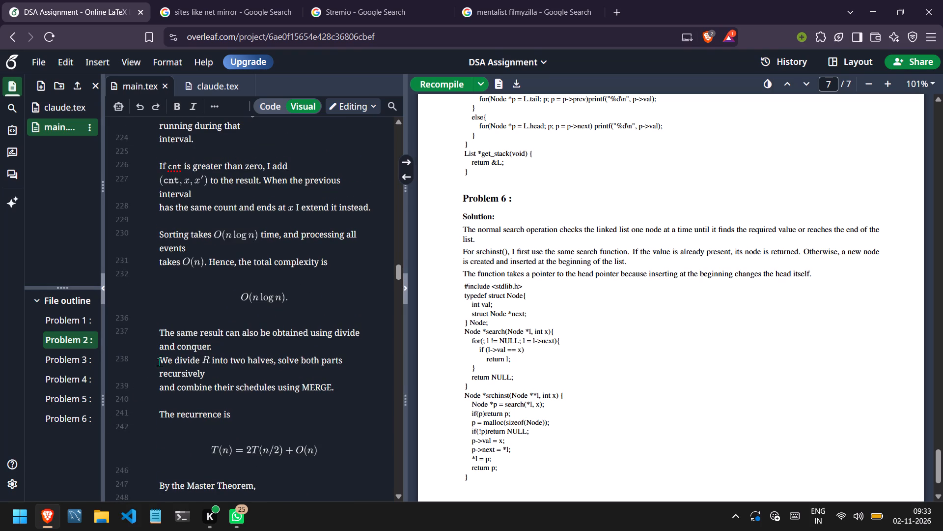
{"action": "left_click", "coordinate": [160, 384]}
{"action": "key", "text": "BackSpace"}
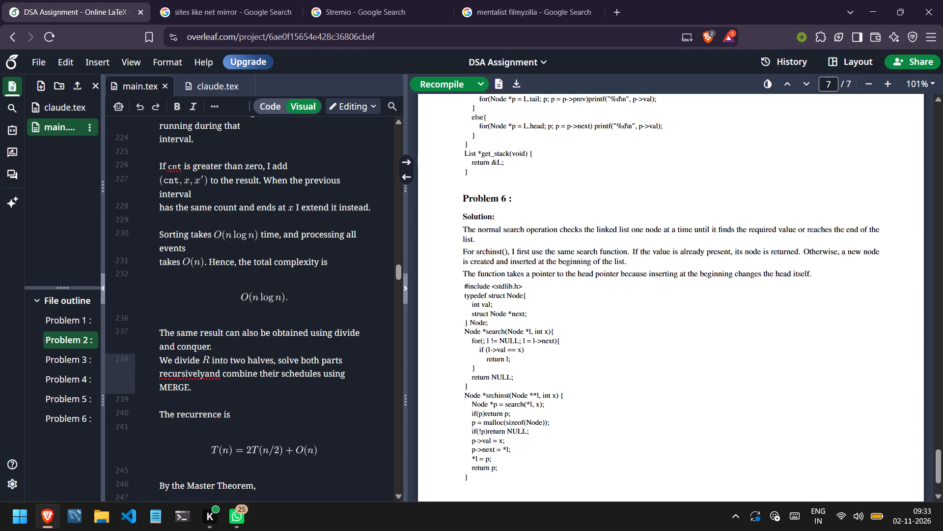
Join the line starting "takes O(n)" to "processing all events" with a space in Problem 2's sorting complexity paragraph.
{"action": "scroll", "coordinate": [223, 363], "scroll_direction": "up", "scroll_amount": 3}
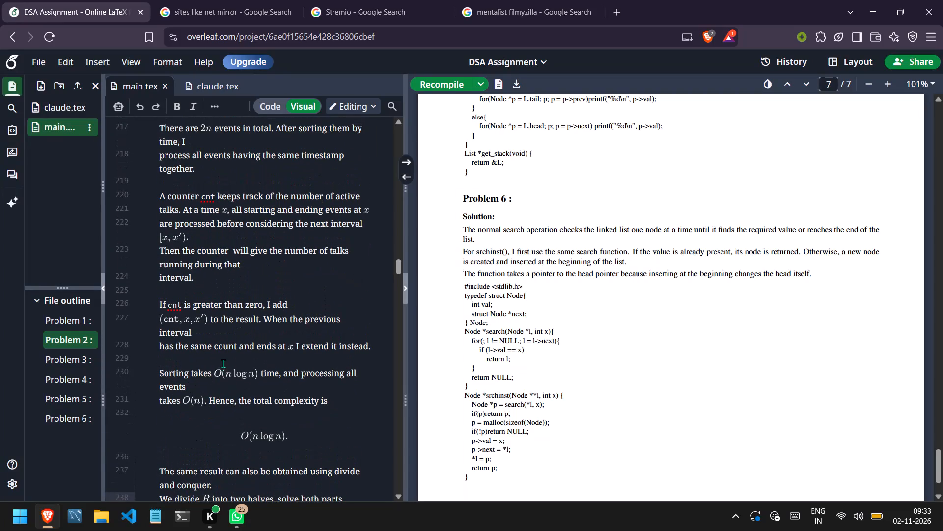
{"action": "scroll", "coordinate": [223, 363], "scroll_direction": "up", "scroll_amount": 1}
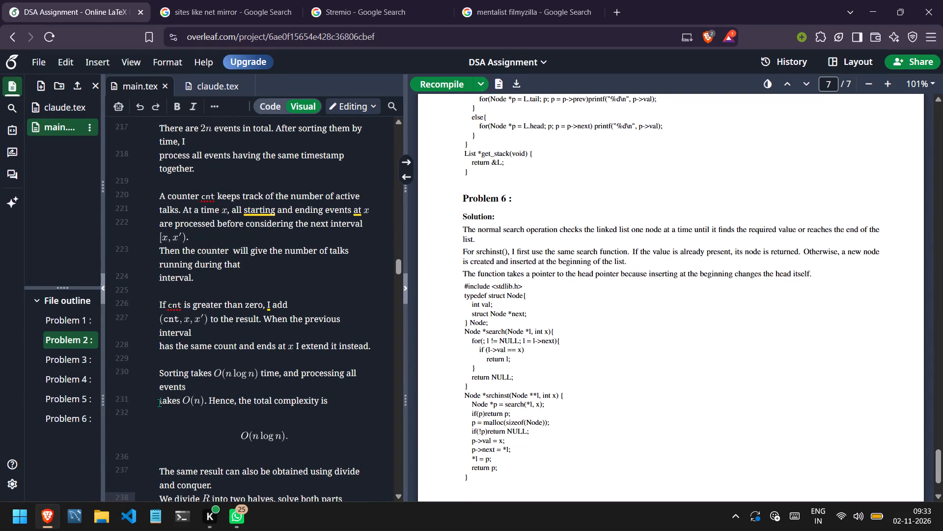
{"action": "left_click", "coordinate": [159, 403]}
{"action": "key", "text": "BackSpace"}
{"action": "key", "text": "space"}
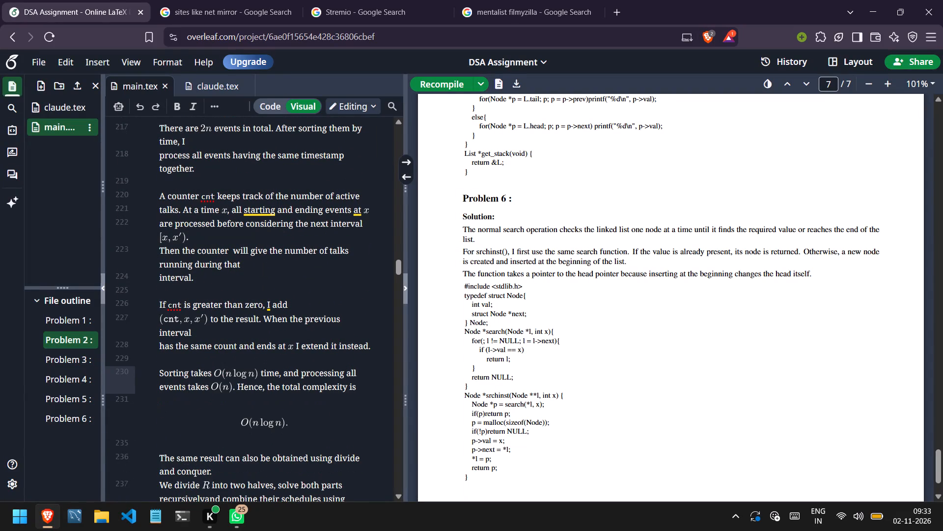
Join the line starting "process all events having" to "sorting them by time, I" with a space in Problem 2's (b) algorithm section.
{"action": "scroll", "coordinate": [159, 403], "scroll_direction": "up", "scroll_amount": 3}
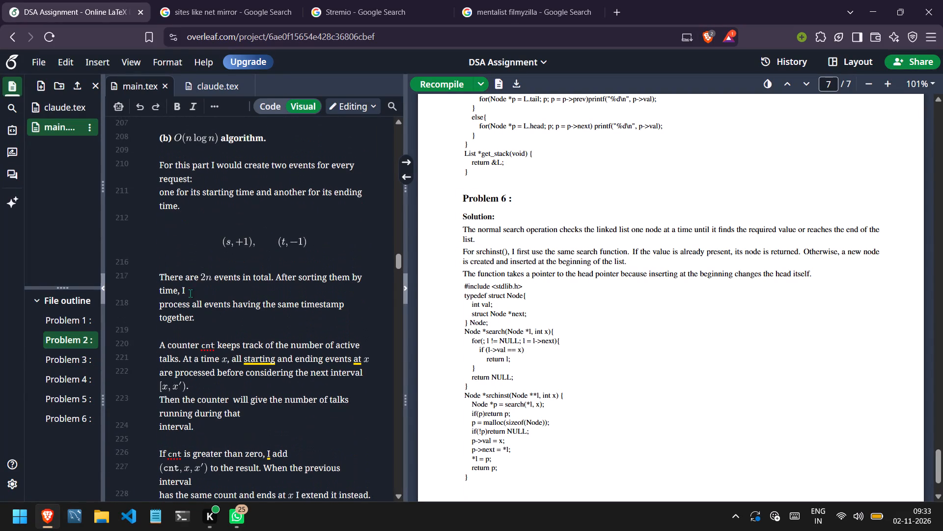
{"action": "left_click", "coordinate": [159, 307]}
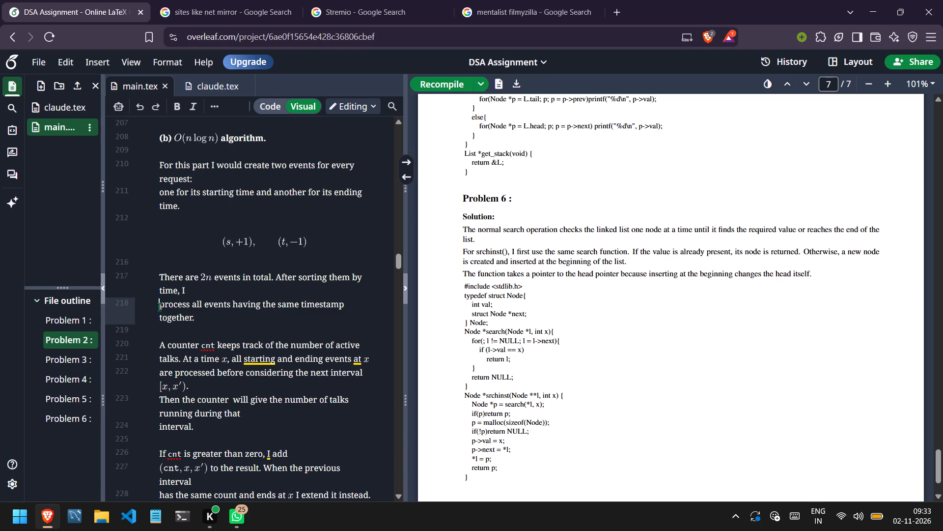
{"action": "key", "text": "BackSpace"}
{"action": "key", "text": "space"}
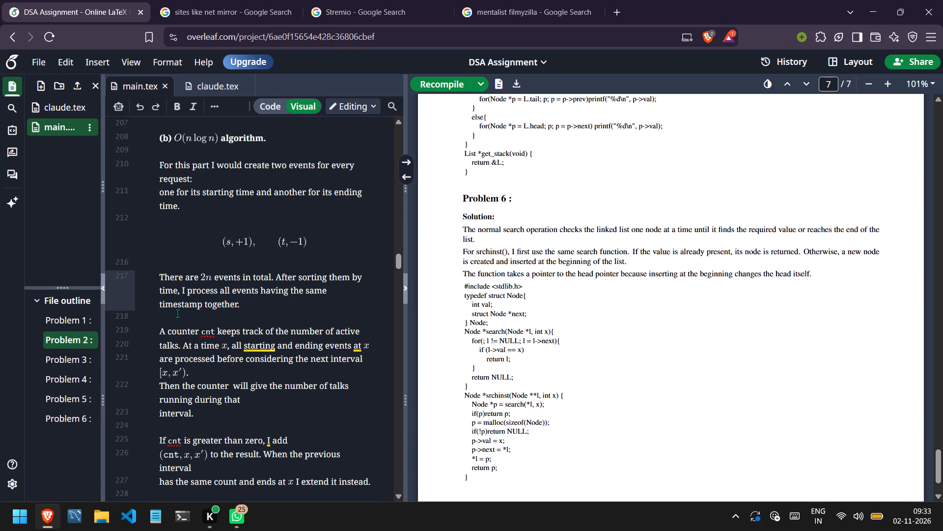
Join the line starting "and has the same value of k" to "ends at p" with a space in Problem 2's (a)(ii) section.
{"action": "scroll", "coordinate": [222, 318], "scroll_direction": "up", "scroll_amount": 1}
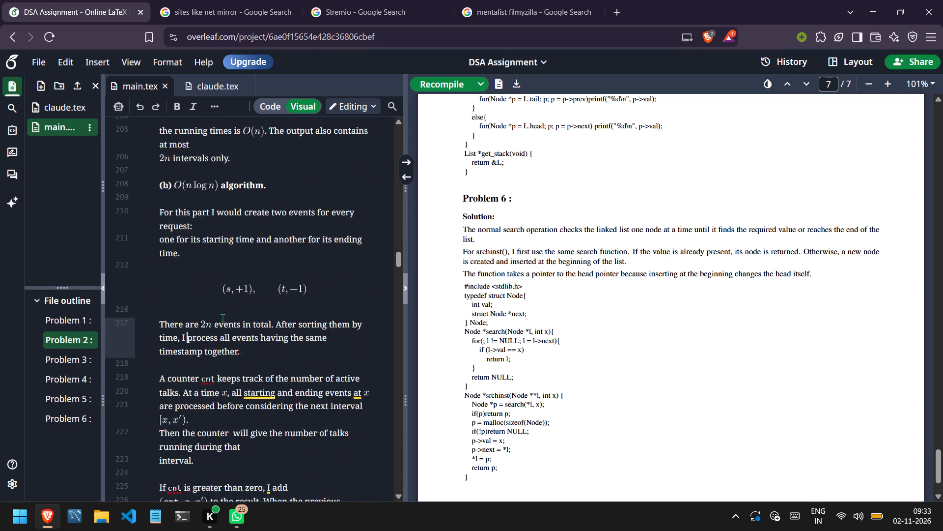
{"action": "scroll", "coordinate": [222, 318], "scroll_direction": "up", "scroll_amount": 6}
{"action": "scroll", "coordinate": [222, 318], "scroll_direction": "right", "scroll_amount": 1}
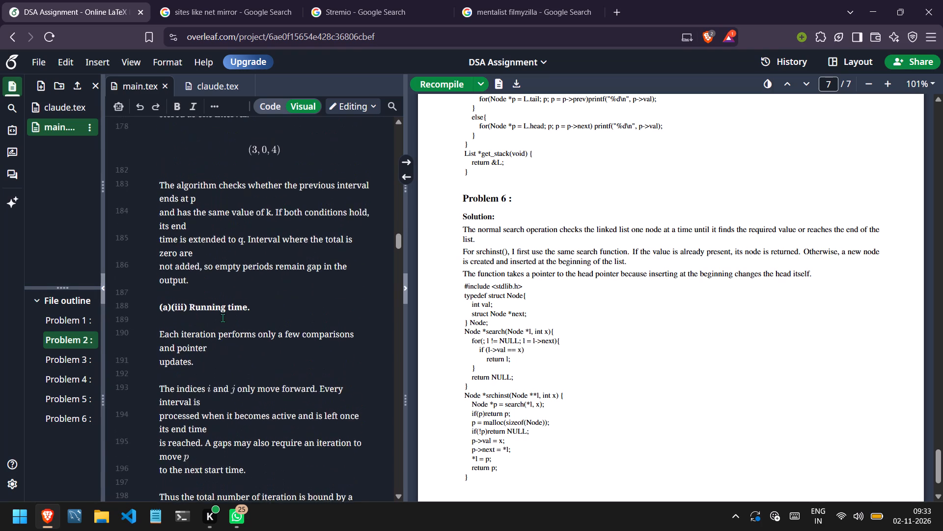
{"action": "scroll", "coordinate": [222, 318], "scroll_direction": "right", "scroll_amount": 2}
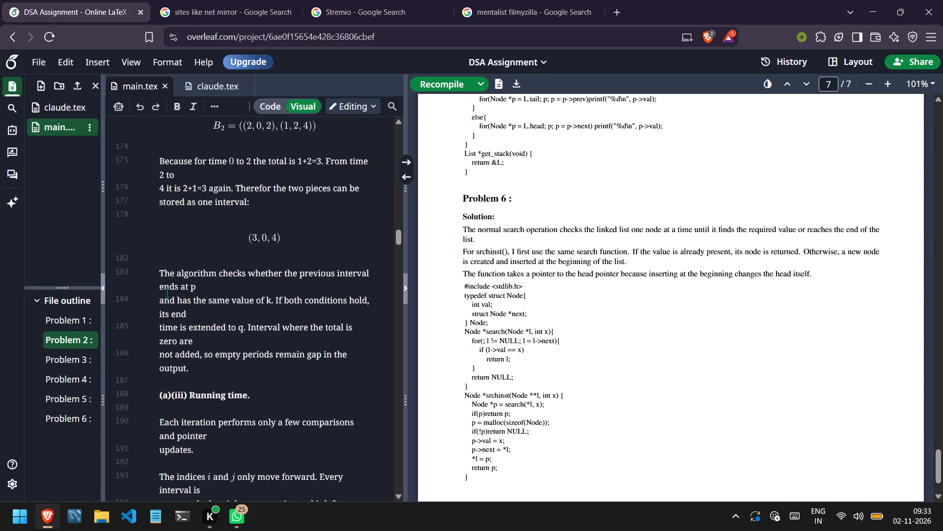
{"action": "left_click", "coordinate": [159, 298]}
{"action": "key", "text": "BackSpace"}
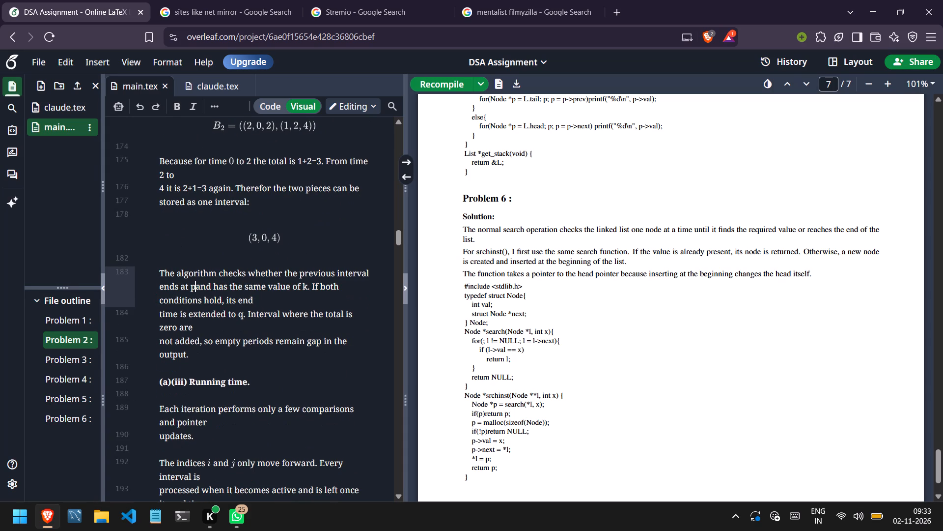
{"action": "key", "text": "space"}
Join the line starting "time is extended to q" to "its end" with a space in the same paragraph.
{"action": "key", "text": "Down"}
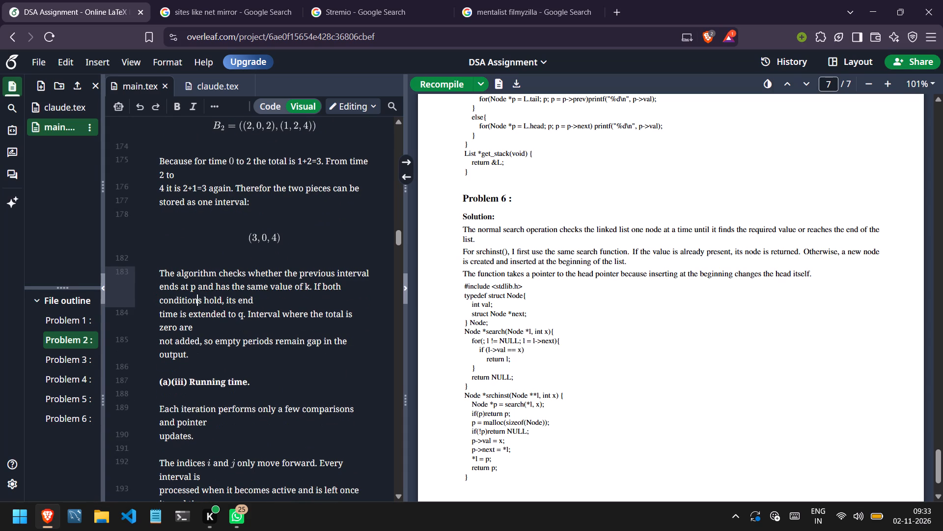
{"action": "key", "text": "Down"}
{"action": "key", "text": "ctrl+Left"}
{"action": "key", "text": "ctrl+Left"}
{"action": "key", "text": "ctrl+Left"}
{"action": "key", "text": "BackSpace"}
{"action": "key", "text": "space"}
Join the line starting "not added, so empty periods" to "the total is zero are" with a space in the same paragraph.
{"action": "key", "text": "Down"}
{"action": "key", "text": "Down"}
{"action": "key", "text": "ctrl+Left"}
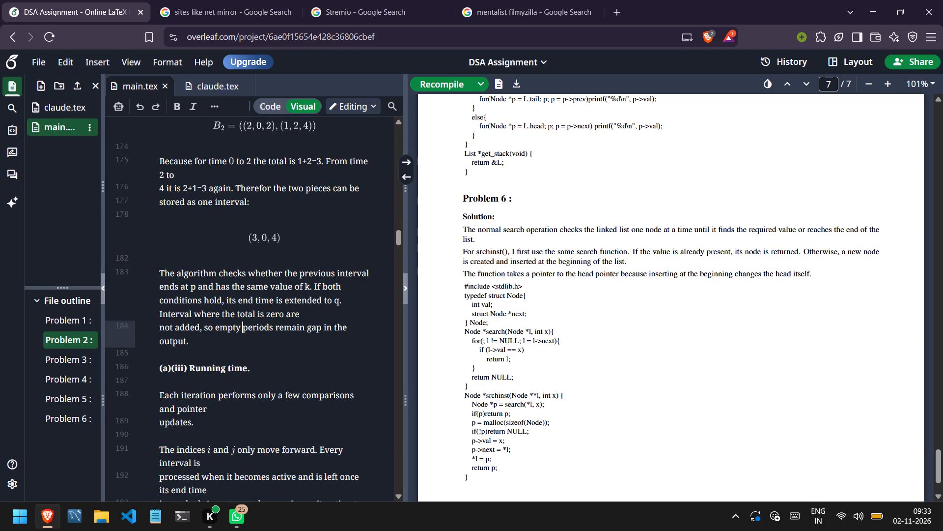
{"action": "key", "text": "ctrl+Left"}
{"action": "key", "text": "ctrl+Left"}
{"action": "key", "text": "ctrl+Left"}
{"action": "key", "text": "ctrl+Left"}
{"action": "key", "text": "ctrl+Left"}
{"action": "key", "text": "BackSpace"}
{"action": "key", "text": "space"}
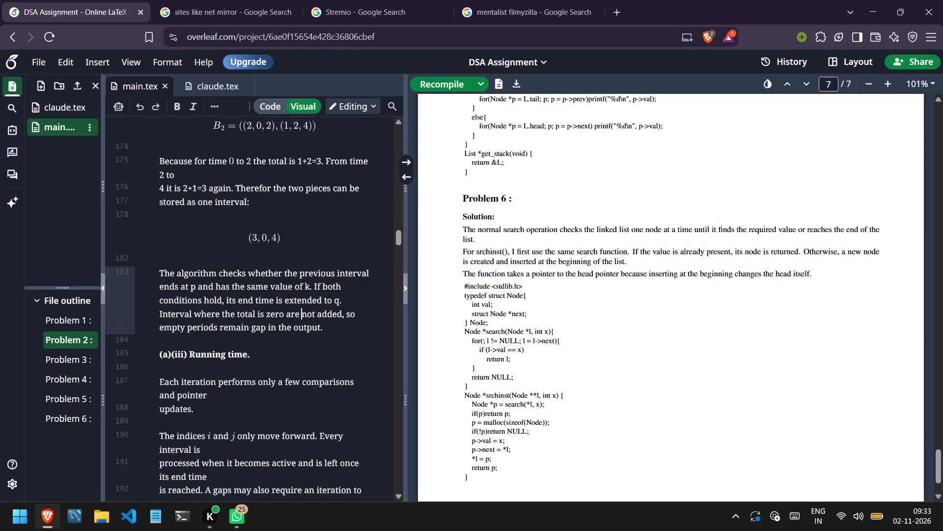
Join the line "updates." to "comparisons and pointer" with a space in Problem 2's (a)(iii) Running time section.
{"action": "key", "text": "Down"}
{"action": "key", "text": "Down"}
{"action": "key", "text": "Down"}
{"action": "key", "text": "Down"}
{"action": "key", "text": "Down"}
{"action": "key", "text": "Down"}
{"action": "key", "text": "Down"}
{"action": "key", "text": "Down"}
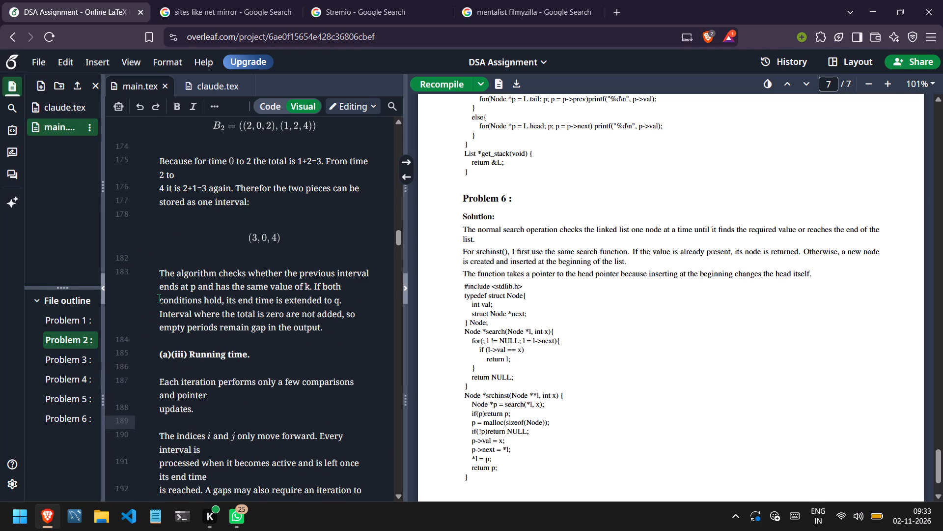
{"action": "key", "text": "Up"}
{"action": "key", "text": "ctrl+Left"}
{"action": "key", "text": "ctrl+Left"}
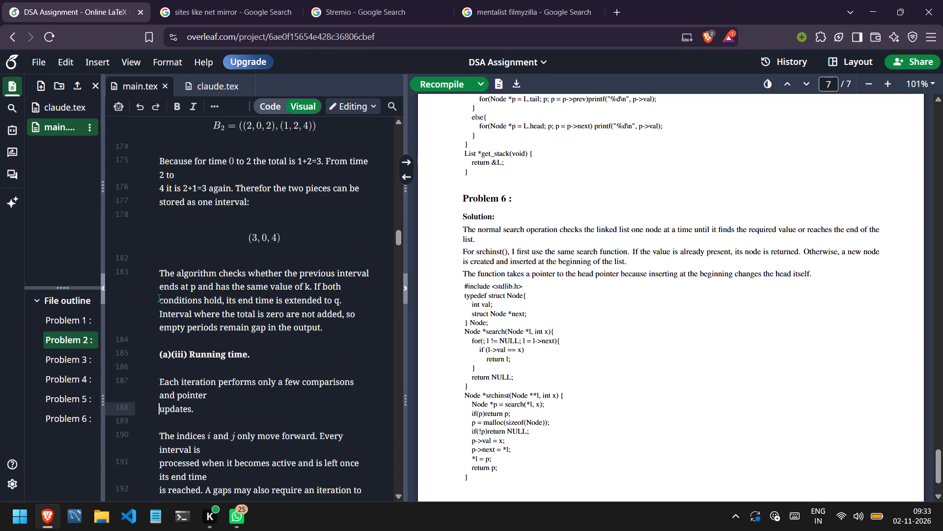
{"action": "key", "text": "BackSpace"}
{"action": "key", "text": "space"}
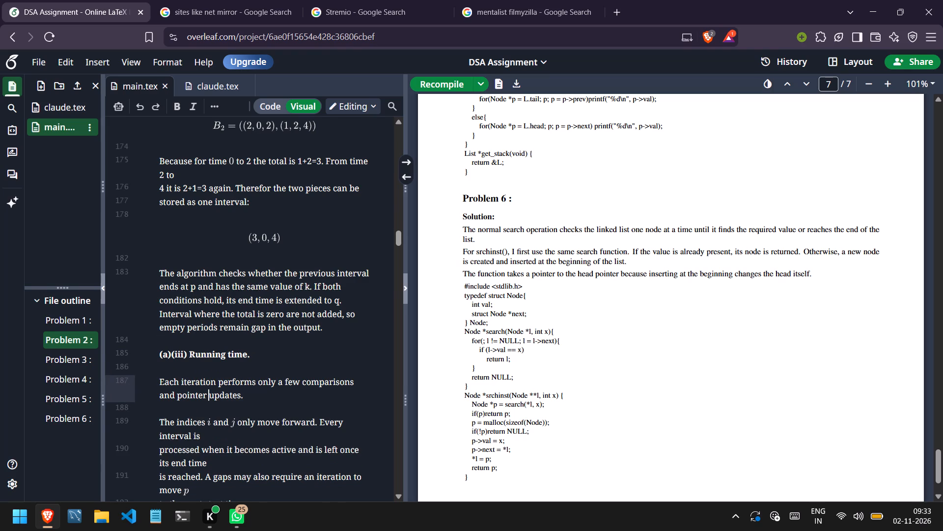
Join the line starting "processed when it becomes active" to "Every interval is" with a space in the (a)(iii) indices paragraph.
{"action": "key", "text": "Down"}
{"action": "key", "text": "Down"}
{"action": "key", "text": "Down"}
{"action": "key", "text": "Down"}
{"action": "key", "text": "Down"}
{"action": "key", "text": "Up"}
{"action": "key", "text": "ctrl+Left"}
{"action": "key", "text": "ctrl+Left"}
{"action": "key", "text": "ctrl+Left"}
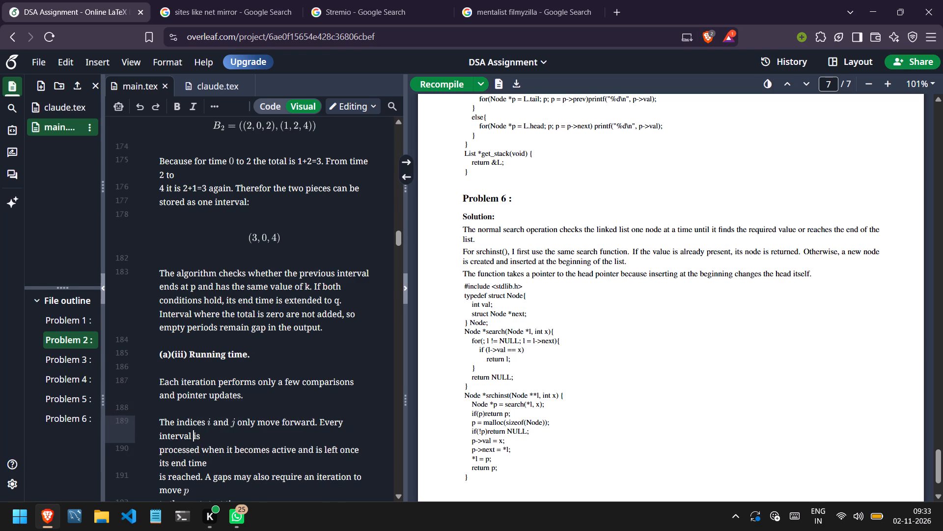
{"action": "key", "text": "Down"}
{"action": "key", "text": "ctrl+Left"}
{"action": "key", "text": "BackSpace"}
{"action": "key", "text": "space"}
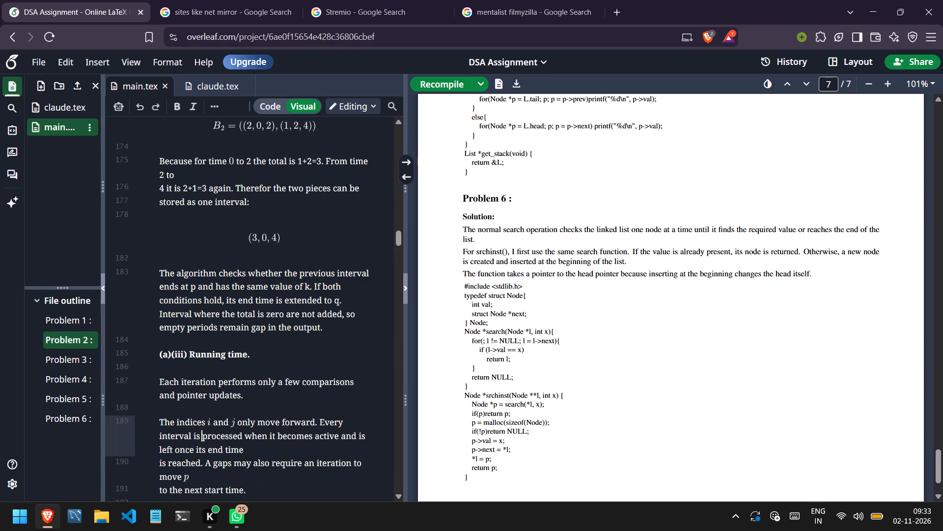
Join the line starting "is reached" to "left once its end time" with a space in the (a)(iii) indices paragraph.
{"action": "key", "text": "Down"}
{"action": "key", "text": "Down"}
{"action": "key", "text": "ctrl+Left"}
{"action": "key", "text": "ctrl+Left"}
{"action": "key", "text": "ctrl+Left"}
{"action": "key", "text": "BackSpace"}
{"action": "key", "text": "space"}
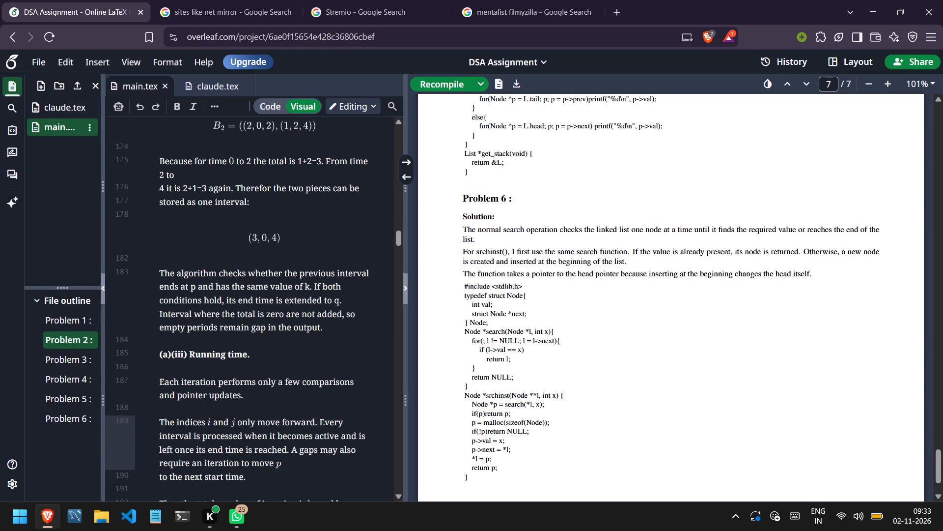
Join the line "to the next start time." to "require an iteration to move p" with a space in the (a)(iii) indices paragraph.
{"action": "key", "text": "Down"}
{"action": "key", "text": "Down"}
{"action": "key", "text": "ctrl+Left"}
{"action": "key", "text": "ctrl+Left"}
{"action": "key", "text": "ctrl+Left"}
{"action": "key", "text": "ctrl+Left"}
{"action": "key", "text": "ctrl+Left"}
{"action": "key", "text": "Left"}
{"action": "key", "text": "Left"}
{"action": "key", "text": "Left"}
{"action": "key", "text": "BackSpace"}
{"action": "key", "text": "space"}
Join the line starting "multiple of |B1|+|B2|" to "bound by a constant" with a space in Problem 2's (a)(iii) section.
{"action": "scroll", "coordinate": [159, 298], "scroll_direction": "right", "scroll_amount": 1}
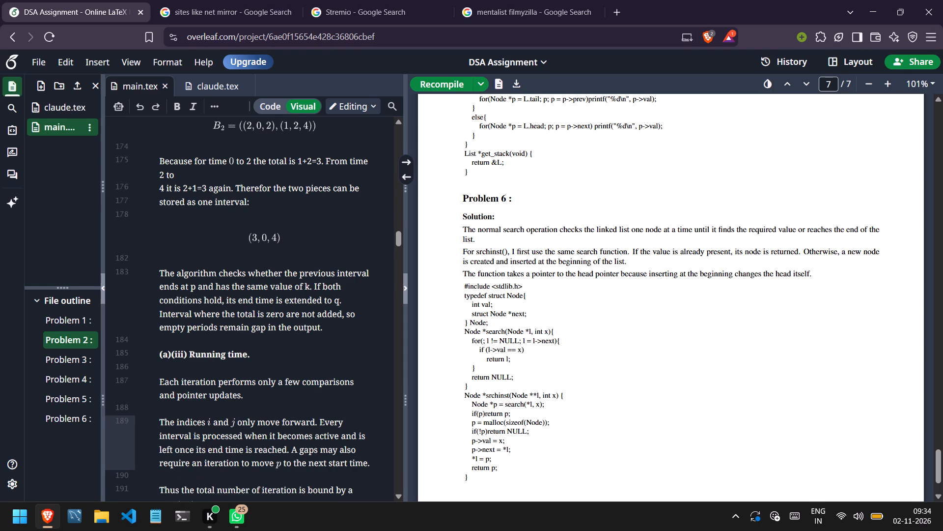
{"action": "scroll", "coordinate": [159, 298], "scroll_direction": "right", "scroll_amount": 2}
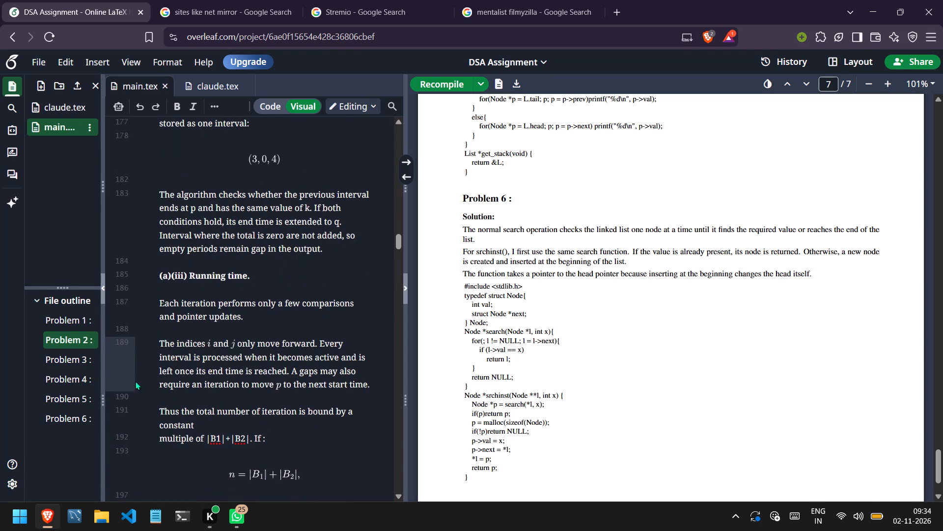
{"action": "left_click", "coordinate": [159, 440]}
{"action": "key", "text": "BackSpace"}
{"action": "key", "text": "space"}
Join the line starting "4 it is 2+1=3 again" to "From time 2 to" with a space in Problem 2's (a)(ii) example.
{"action": "scroll", "coordinate": [268, 388], "scroll_direction": "up", "scroll_amount": 1}
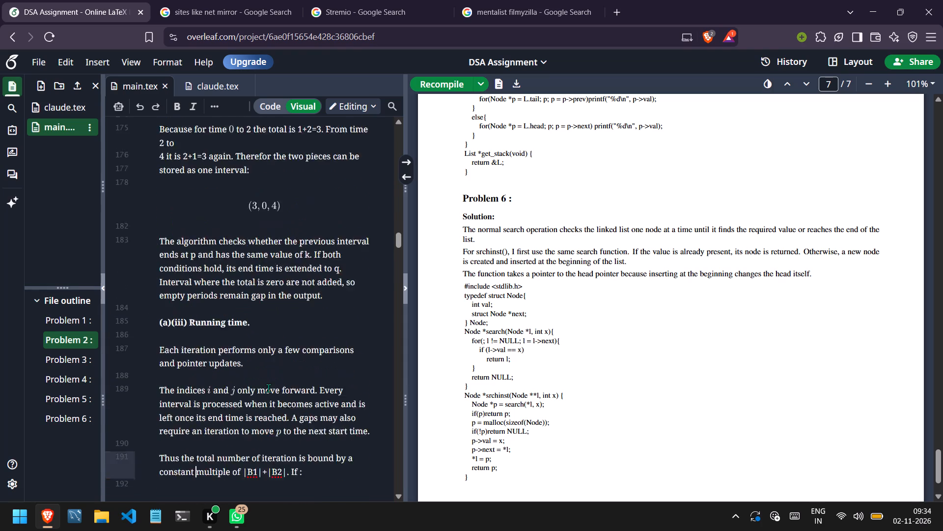
{"action": "scroll", "coordinate": [268, 388], "scroll_direction": "up", "scroll_amount": 1}
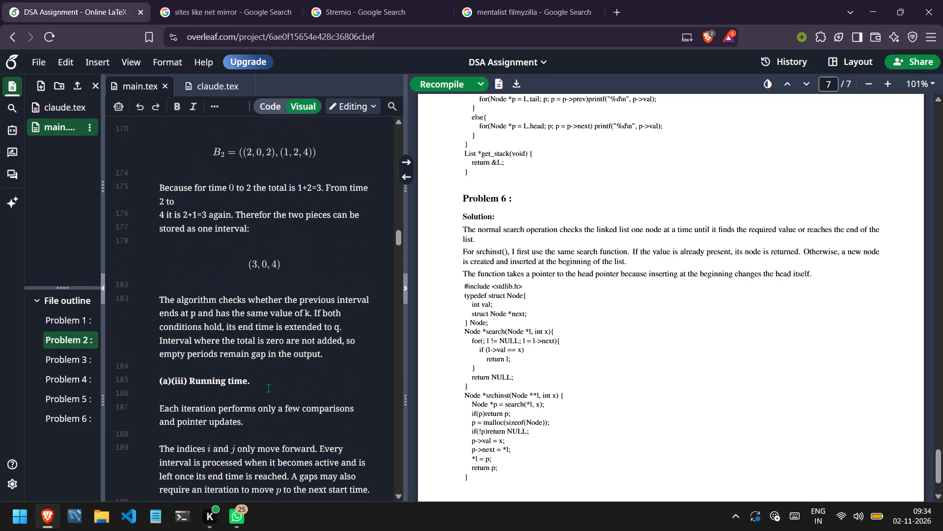
{"action": "scroll", "coordinate": [268, 388], "scroll_direction": "up", "scroll_amount": 2}
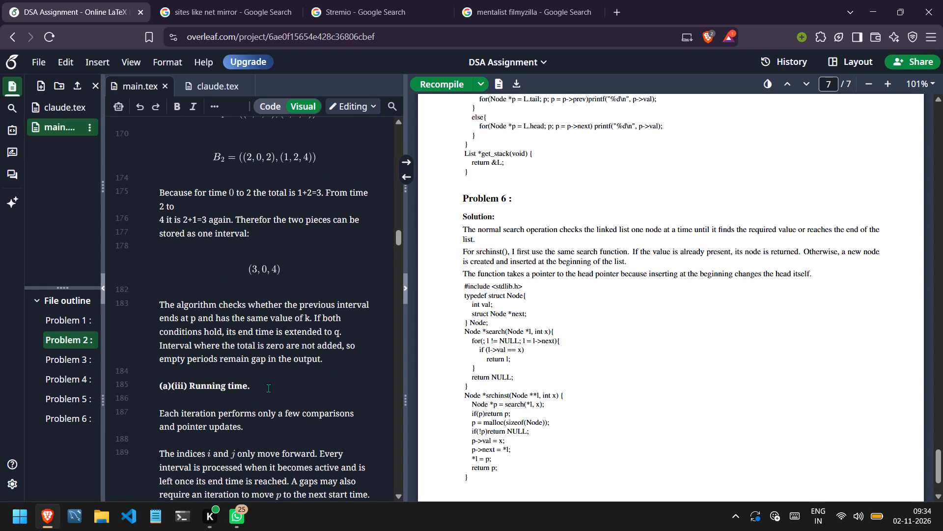
{"action": "scroll", "coordinate": [268, 388], "scroll_direction": "up", "scroll_amount": 3}
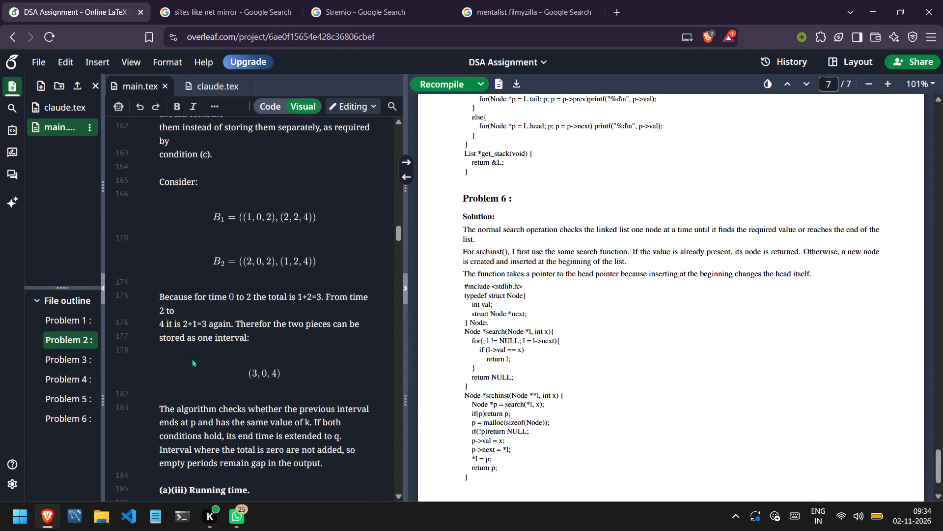
{"action": "left_click", "coordinate": [161, 324]}
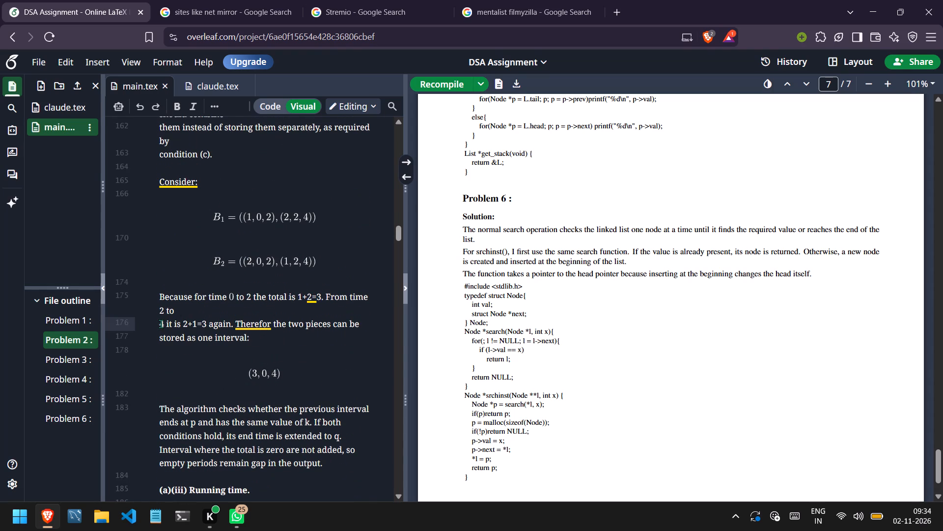
{"action": "key", "text": "BackSpace"}
{"action": "key", "text": "space"}
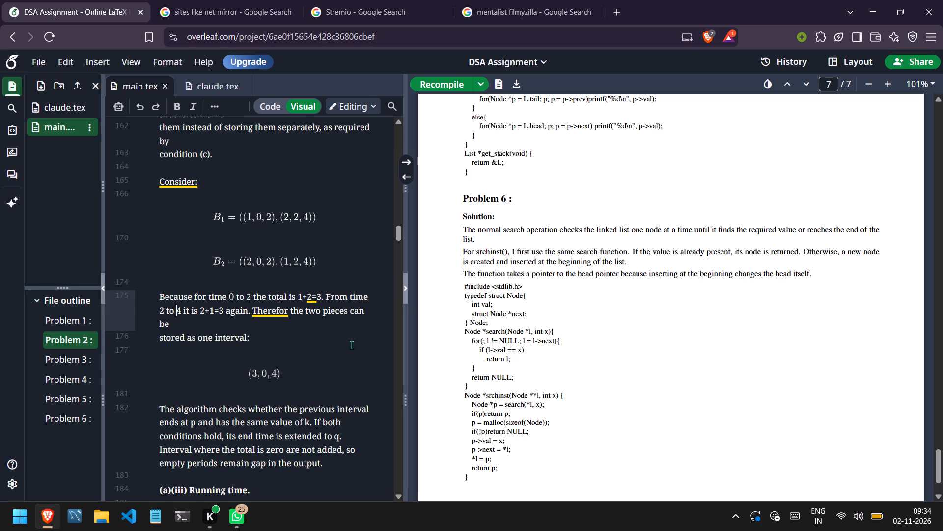
Join the line starting "may change" to "the number of halls in use" with a space in Problem 2's (a)(ii) opening paragraph.
{"action": "scroll", "coordinate": [333, 298], "scroll_direction": "up", "scroll_amount": 3}
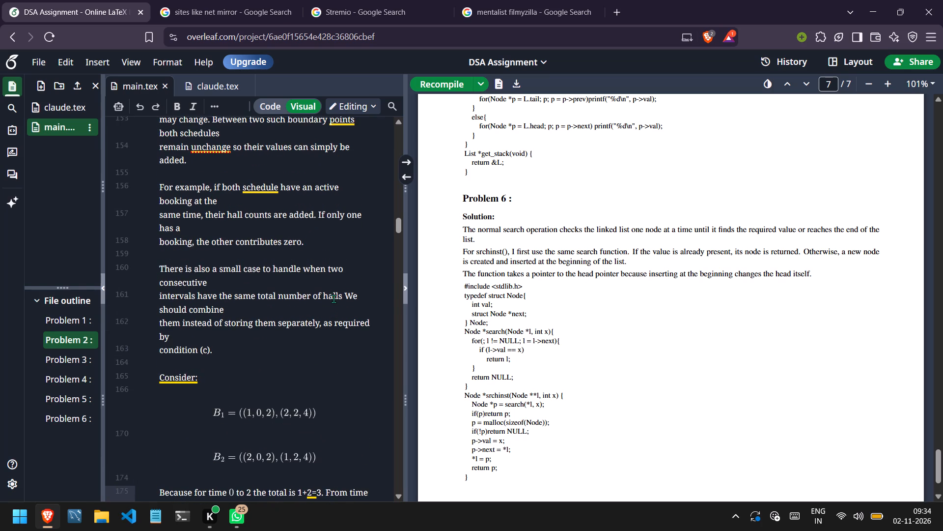
{"action": "scroll", "coordinate": [333, 298], "scroll_direction": "up", "scroll_amount": 3}
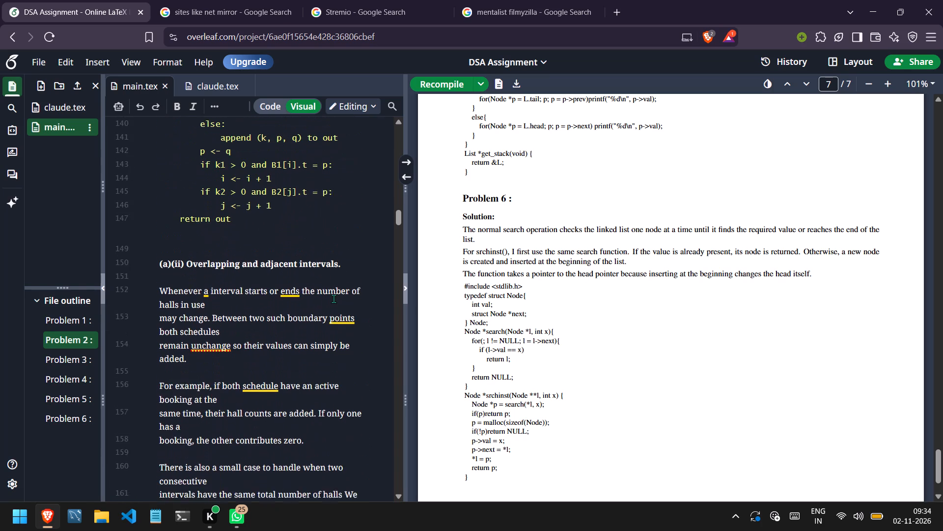
{"action": "scroll", "coordinate": [333, 298], "scroll_direction": "up", "scroll_amount": 1}
{"action": "left_click", "coordinate": [159, 296]}
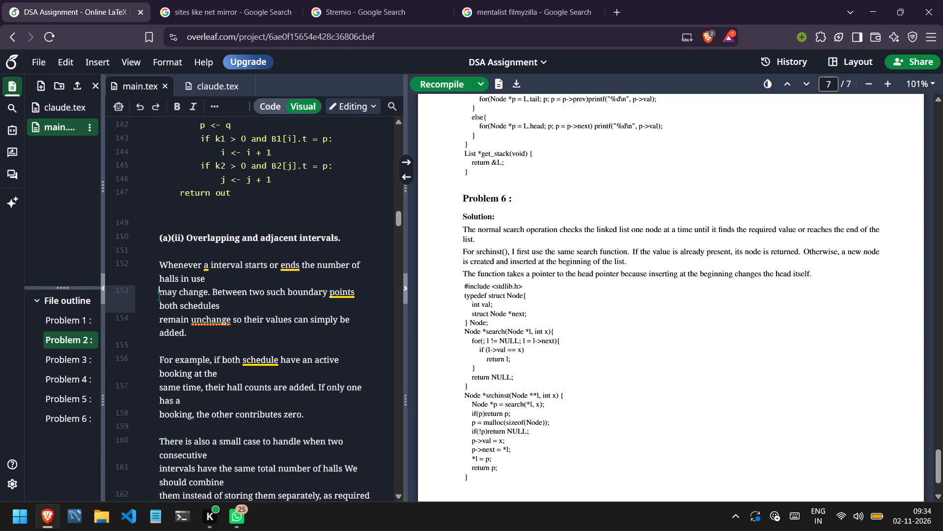
{"action": "key", "text": "BackSpace"}
{"action": "key", "text": "space"}
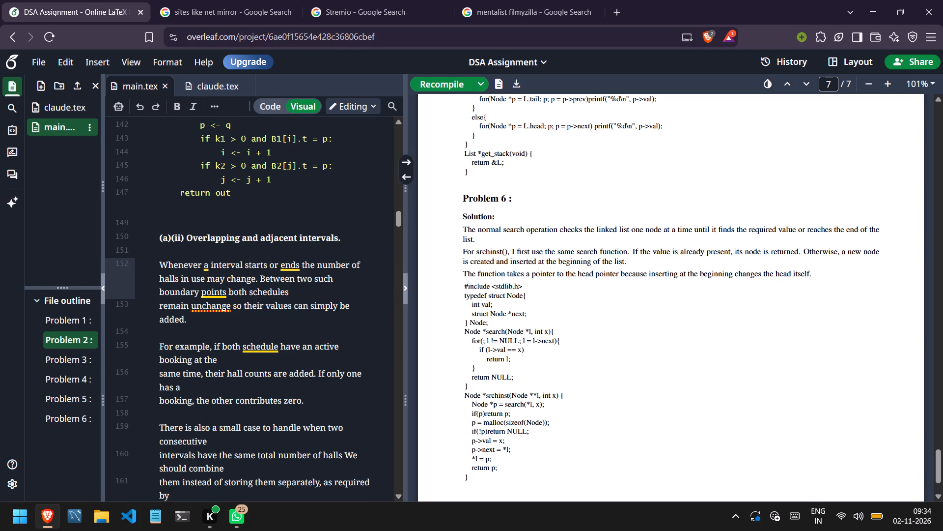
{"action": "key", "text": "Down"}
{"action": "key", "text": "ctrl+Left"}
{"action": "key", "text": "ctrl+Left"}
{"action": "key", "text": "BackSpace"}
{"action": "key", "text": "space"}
Join the line starting "remain unchange" to "both schedules" with a space in Problem 2's (a)(ii) opening paragraph.
{"action": "key", "text": "Down"}
{"action": "key", "text": "Down"}
{"action": "key", "text": "ctrl+Left"}
{"action": "key", "text": "ctrl+Left"}
{"action": "key", "text": "ctrl+Left"}
{"action": "key", "text": "ctrl+Left"}
{"action": "key", "text": "ctrl+Left"}
{"action": "key", "text": "ctrl+Left"}
{"action": "key", "text": "ctrl+Left"}
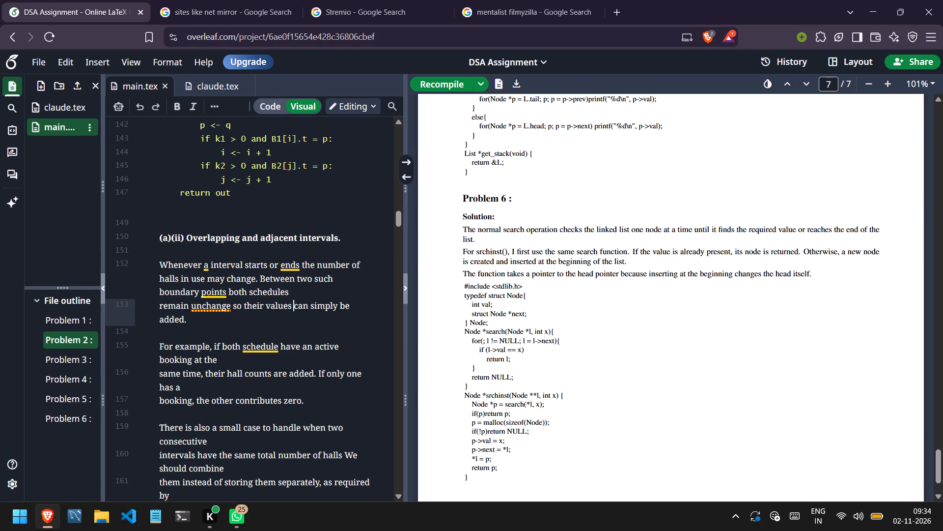
{"action": "key", "text": "BackSpace"}
{"action": "key", "text": "space"}
Join the line starting "same time, their hall counts" to "booking at the" with a space in the (a)(ii) "For example" paragraph.
{"action": "key", "text": "Down"}
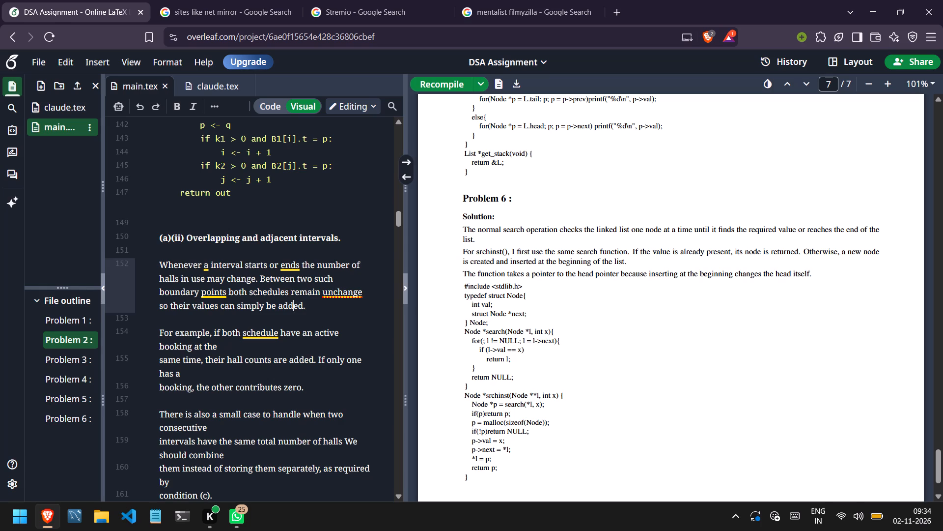
{"action": "key", "text": "Down"}
{"action": "key", "text": "Down"}
{"action": "key", "text": "Down"}
{"action": "key", "text": "Down"}
{"action": "key", "text": "ctrl+Left"}
{"action": "key", "text": "ctrl+Left"}
{"action": "key", "text": "ctrl+Left"}
{"action": "key", "text": "ctrl+Left"}
{"action": "key", "text": "ctrl+Left"}
{"action": "key", "text": "Left"}
{"action": "key", "text": "Left"}
{"action": "key", "text": "Left"}
{"action": "key", "text": "Left"}
{"action": "key", "text": "Left"}
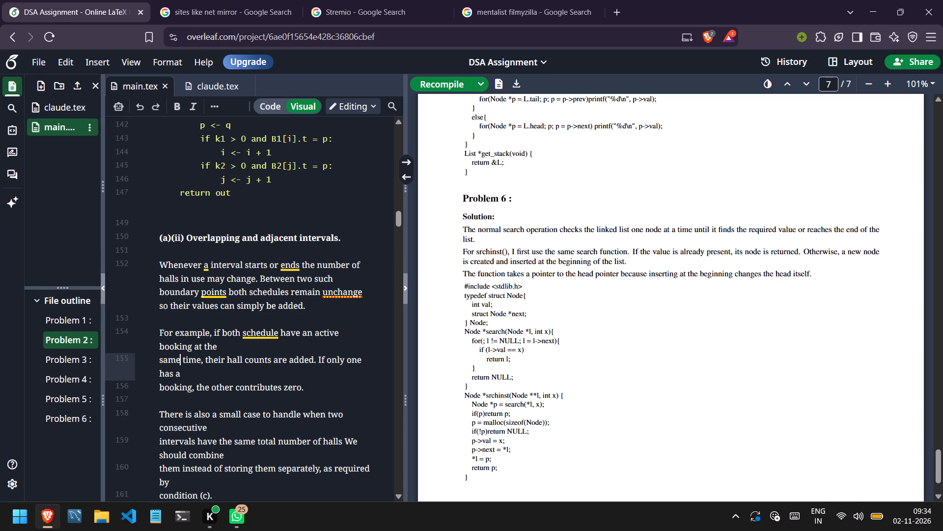
{"action": "key", "text": "Left"}
{"action": "key", "text": "Left"}
{"action": "key", "text": "Left"}
{"action": "key", "text": "Left"}
{"action": "key", "text": "BackSpace"}
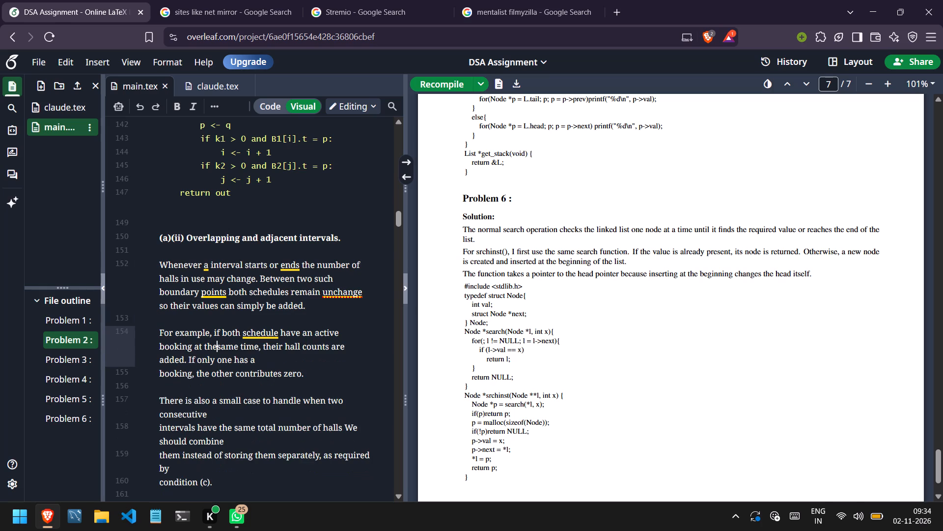
{"action": "key", "text": "space"}
Join the line starting "booking, the other contributes zero" to "If only one has a" with a space in the same paragraph.
{"action": "key", "text": "Down"}
{"action": "key", "text": "Down"}
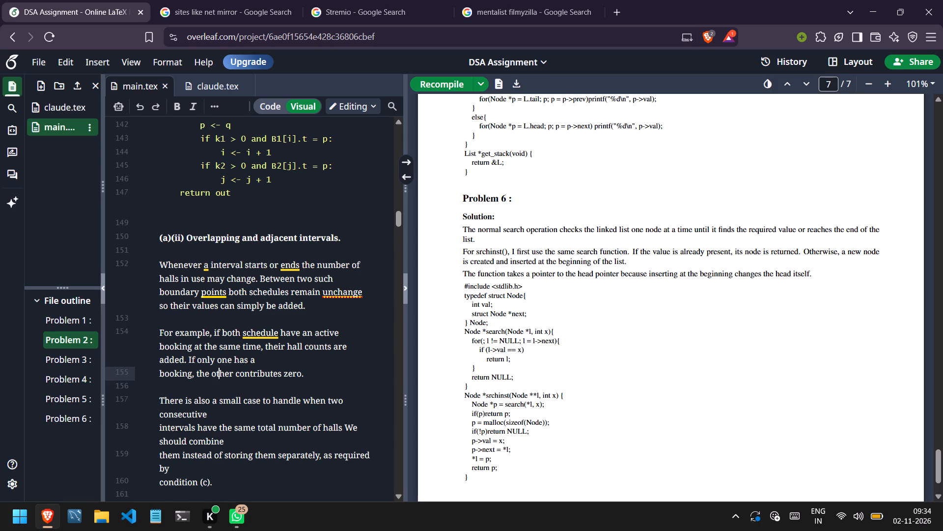
{"action": "key", "text": "ctrl+Left"}
{"action": "key", "text": "ctrl+Left"}
{"action": "key", "text": "ctrl+Left"}
{"action": "key", "text": "ctrl+Left"}
{"action": "key", "text": "BackSpace"}
{"action": "key", "text": "space"}
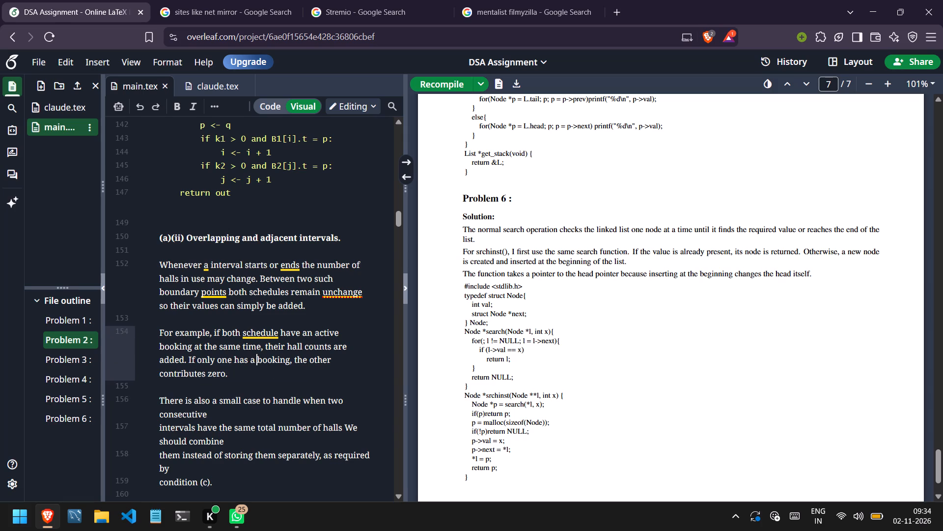
Join the line starting "intervals have the same total" to "when two consecutive" with a space in the (a)(ii) small-case paragraph.
{"action": "key", "text": "Down"}
{"action": "key", "text": "Down"}
{"action": "key", "text": "Down"}
{"action": "key", "text": "Down"}
{"action": "key", "text": "Down"}
{"action": "key", "text": "ctrl+Left"}
{"action": "key", "text": "ctrl+Left"}
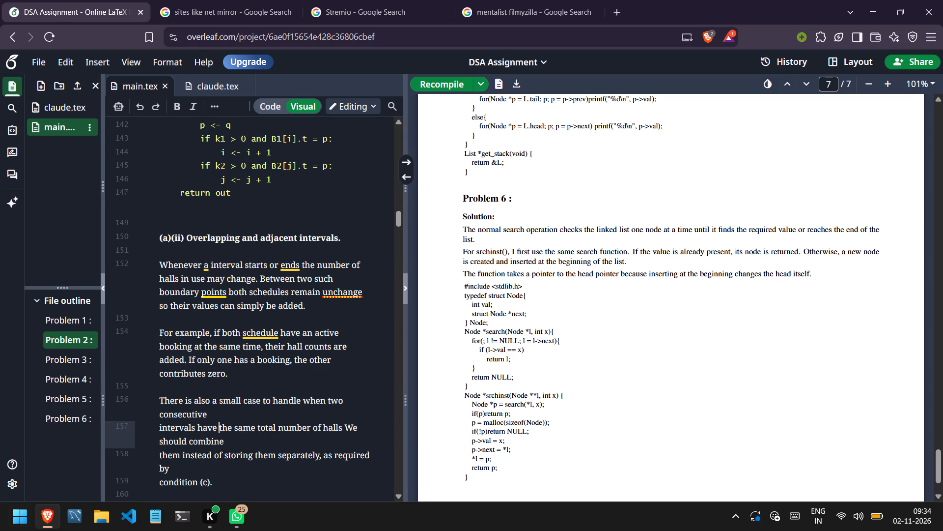
{"action": "key", "text": "ctrl+Left"}
{"action": "key", "text": "ctrl+Left"}
{"action": "key", "text": "BackSpace"}
{"action": "key", "text": "space"}
Join the line starting "them instead of storing" to "We should combine" with a space in the small-case paragraph.
{"action": "key", "text": "Down"}
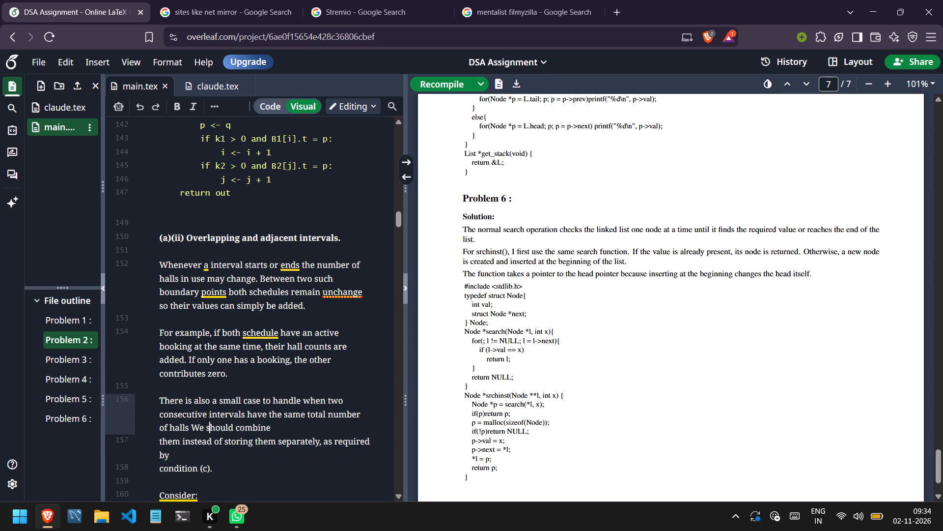
{"action": "key", "text": "Down"}
{"action": "key", "text": "ctrl+Left"}
{"action": "key", "text": "ctrl+Left"}
{"action": "key", "text": "BackSpace"}
{"action": "key", "text": "space"}
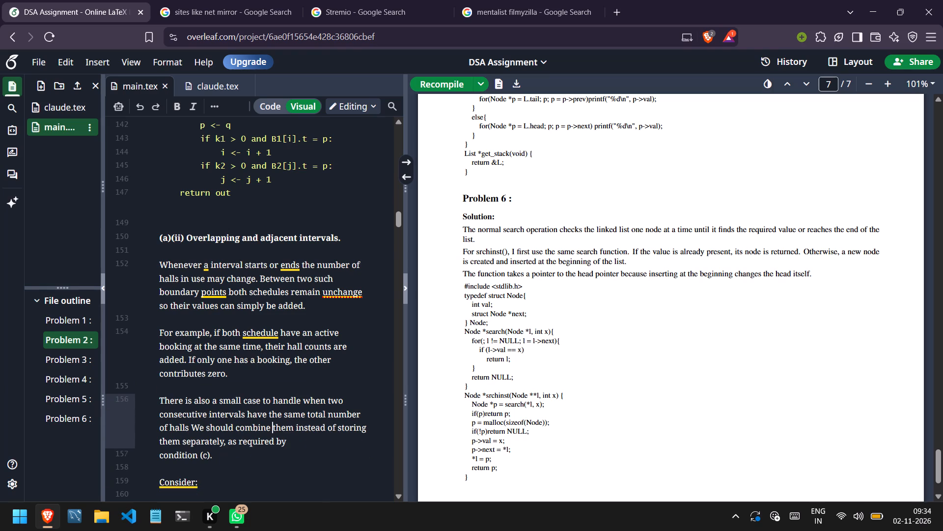
Join the line starting "j while keeping track" to "indices, i and" with a space in Problem 2's (a)(i) paragraph above the MERGE pseudocode.
{"action": "key", "text": "Down"}
{"action": "key", "text": "Down"}
{"action": "key", "text": "Down"}
{"action": "key", "text": "Down"}
{"action": "key", "text": "Down"}
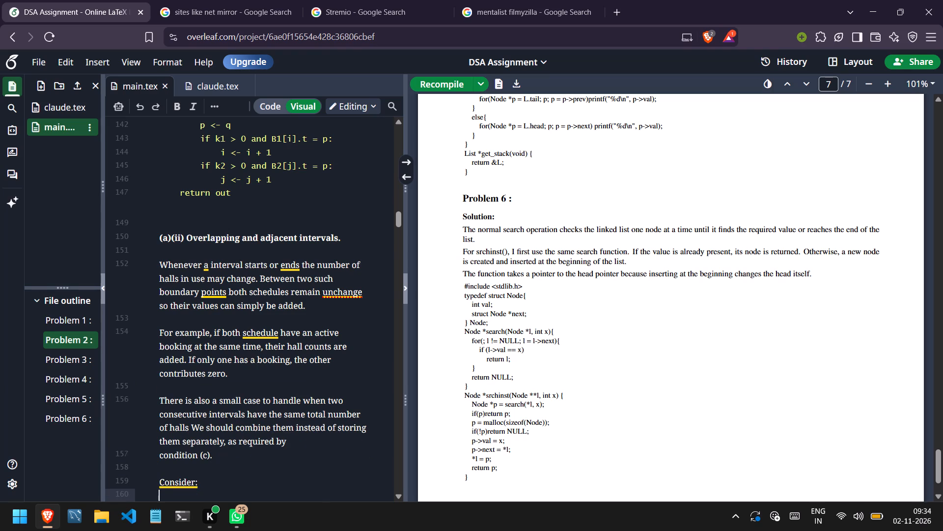
{"action": "scroll", "coordinate": [246, 377], "scroll_direction": "down", "scroll_amount": 2}
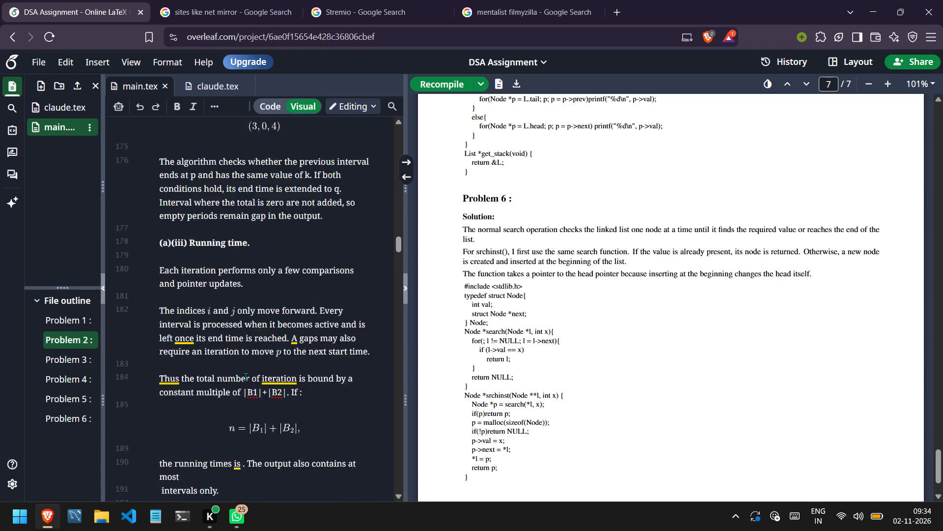
{"action": "scroll", "coordinate": [246, 377], "scroll_direction": "down", "scroll_amount": 1}
{"action": "scroll", "coordinate": [246, 377], "scroll_direction": "up", "scroll_amount": 6}
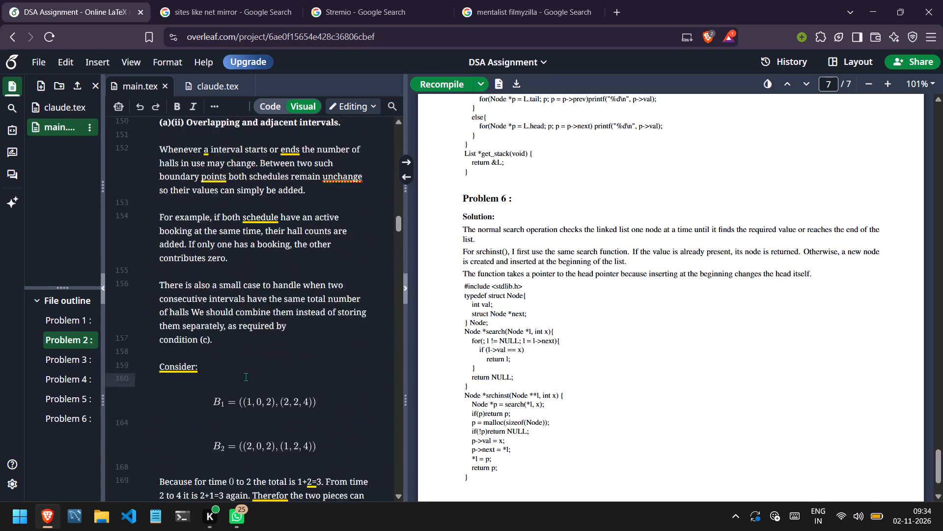
{"action": "scroll", "coordinate": [246, 377], "scroll_direction": "up", "scroll_amount": 7}
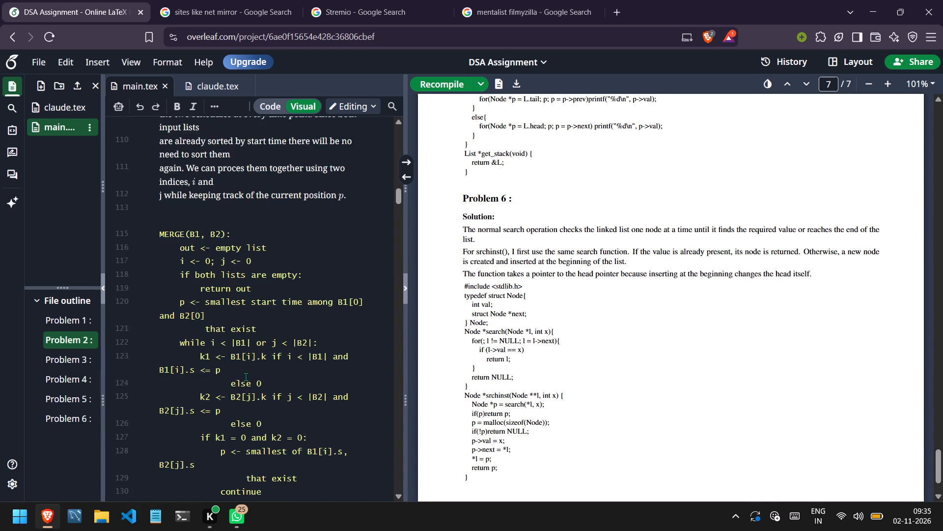
{"action": "scroll", "coordinate": [246, 377], "scroll_direction": "up", "scroll_amount": 3}
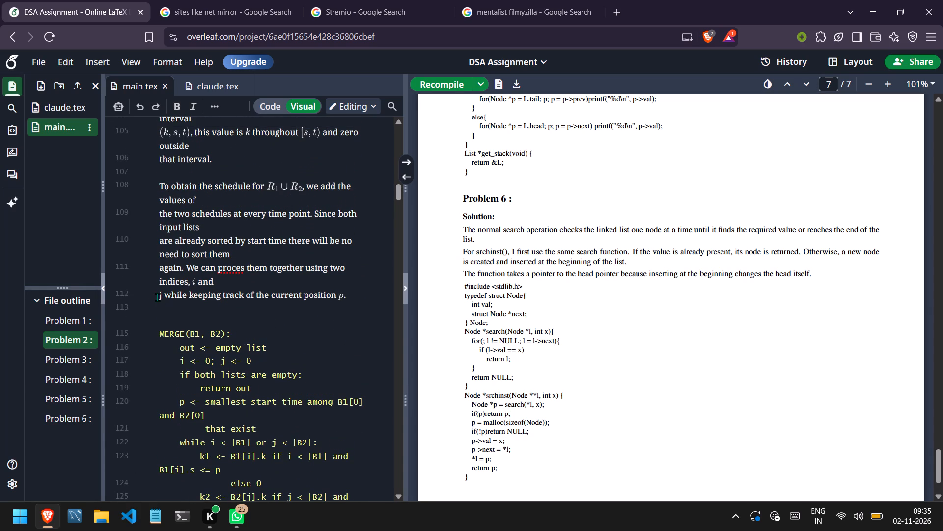
{"action": "left_click", "coordinate": [157, 297]}
{"action": "key", "text": "BackSpace"}
{"action": "key", "text": "space"}
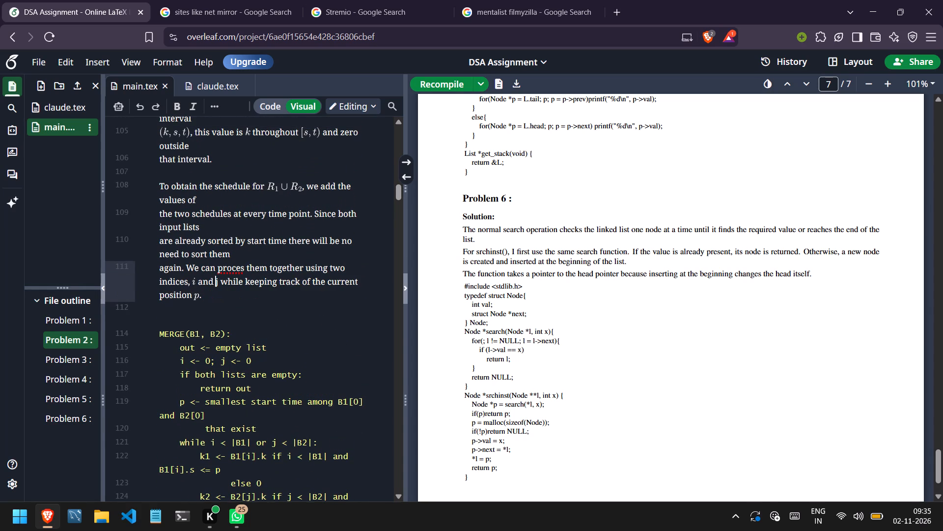
Join the line starting "again. We can proces them" to "need to sort them" with a space in the (a)(i) "To obtain the schedule" paragraph.
{"action": "key", "text": "Up"}
{"action": "key", "text": "Up"}
{"action": "key", "text": "ctrl+Left"}
{"action": "key", "text": "Down"}
{"action": "key", "text": "ctrl+Left"}
{"action": "key", "text": "ctrl+Left"}
{"action": "key", "text": "ctrl+Left"}
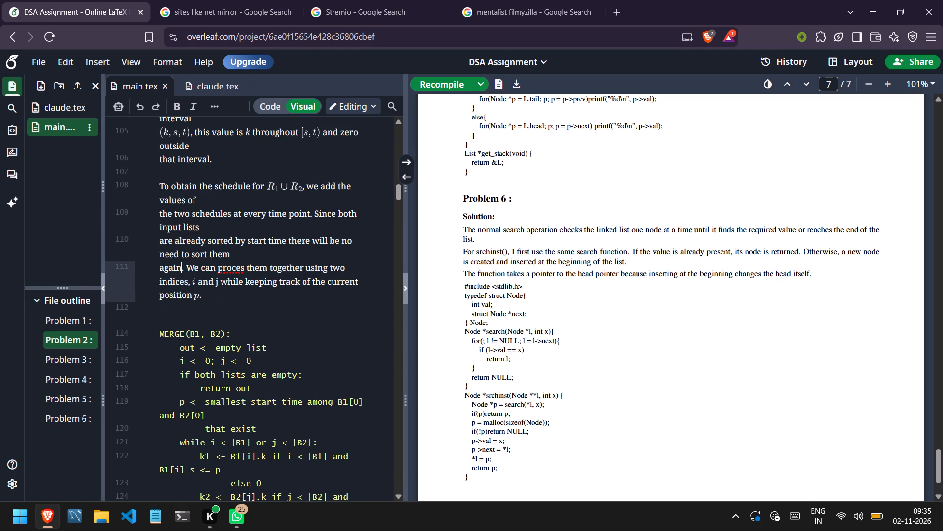
{"action": "key", "text": "Left"}
{"action": "key", "text": "Left"}
{"action": "key", "text": "ctrl+Left"}
{"action": "key", "text": "BackSpace"}
{"action": "key", "text": "space"}
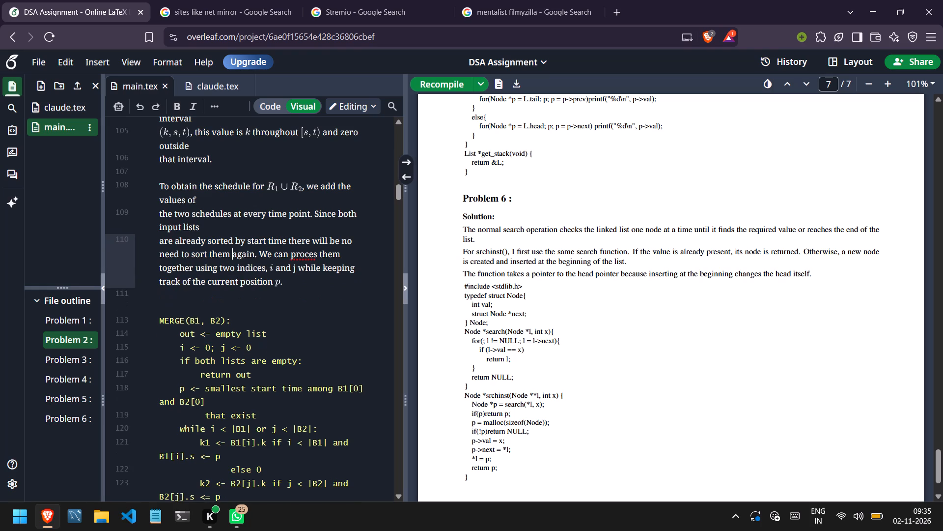
Join the lines starting "are already sorted" and "the two schedules" to their preceding lines with spaces in the "To obtain the schedule" paragraph.
{"action": "key", "text": "Up"}
{"action": "key", "text": "Up"}
{"action": "left_click", "coordinate": [160, 240]}
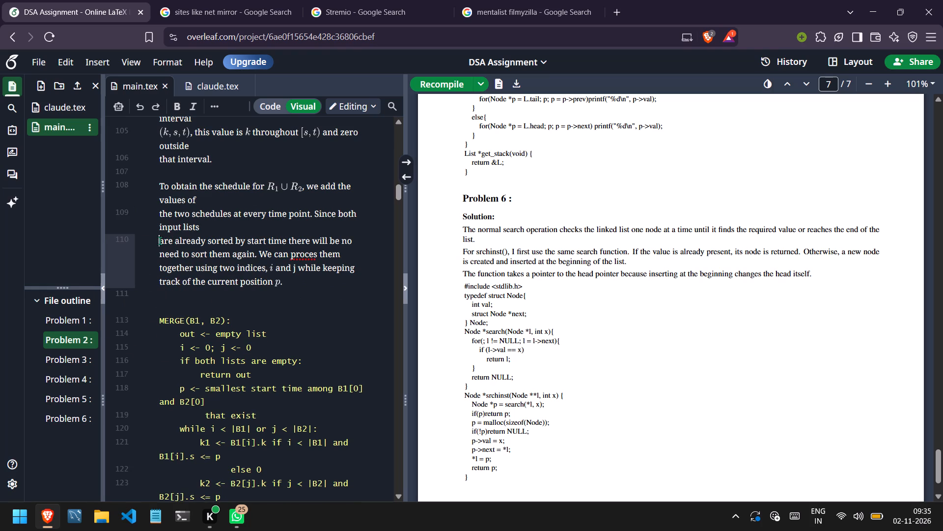
{"action": "key", "text": "BackSpace"}
{"action": "key", "text": "space"}
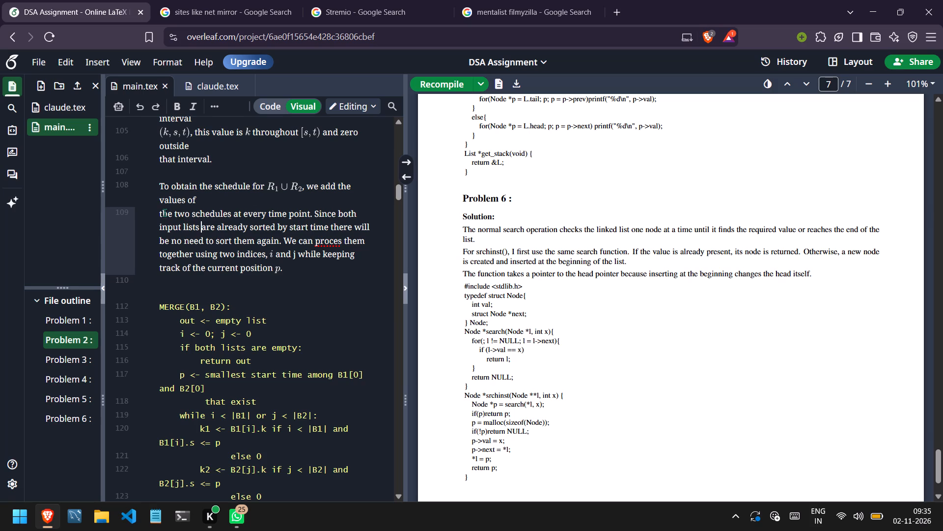
{"action": "left_click", "coordinate": [161, 212]}
{"action": "key", "text": "Left"}
{"action": "key", "text": "BackSpace"}
{"action": "key", "text": "space"}
Join all the hard-wrapped lines of Problem 2's (a)(i) opening paragraph, "Each schedule can be viewed as a step function", with single spaces.
{"action": "scroll", "coordinate": [256, 242], "scroll_direction": "up", "scroll_amount": 2}
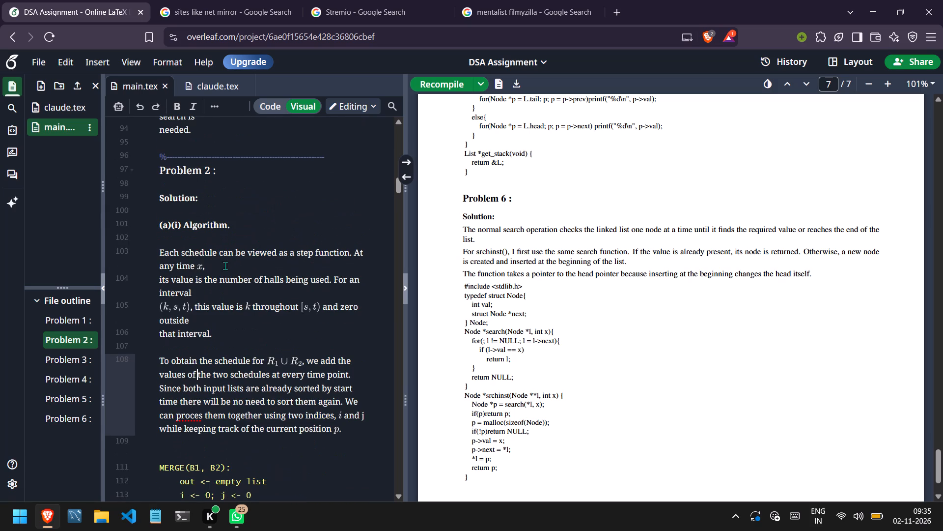
{"action": "left_click", "coordinate": [161, 335]}
{"action": "key", "text": "BackSpace"}
{"action": "key", "text": "space"}
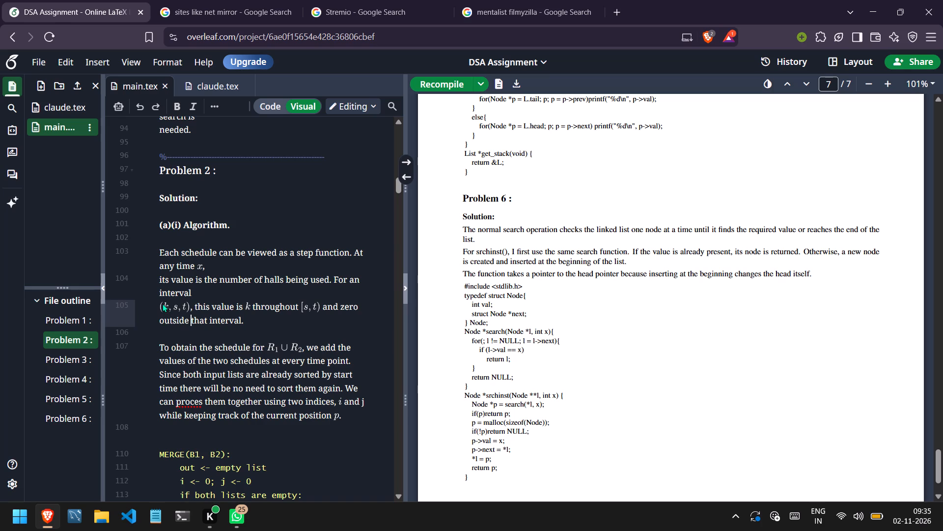
{"action": "left_click", "coordinate": [158, 302]}
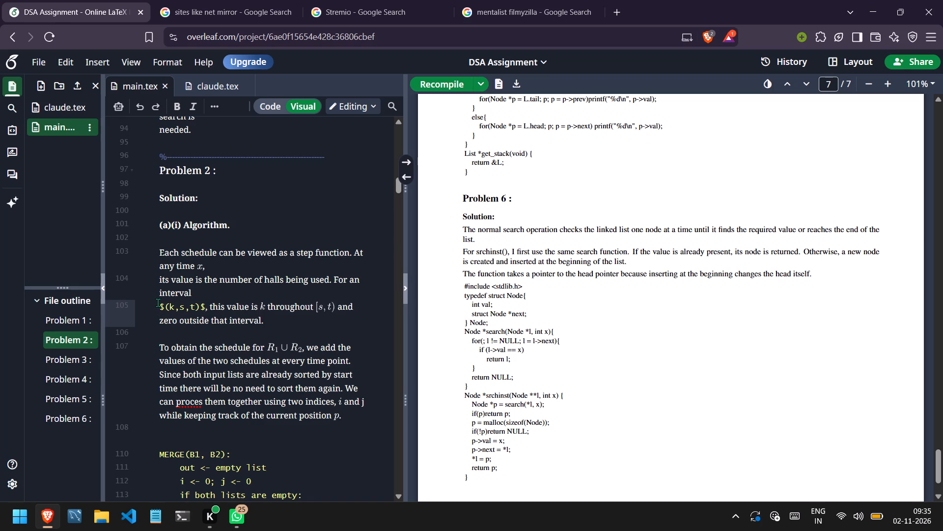
{"action": "key", "text": "BackSpace"}
{"action": "key", "text": "space"}
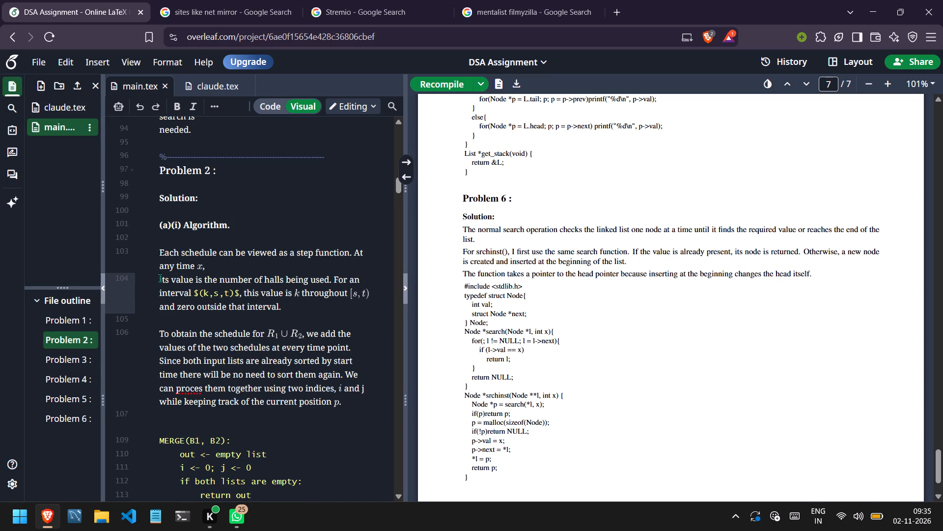
{"action": "left_click", "coordinate": [160, 278]}
{"action": "key", "text": "BackSpace"}
{"action": "key", "text": "space"}
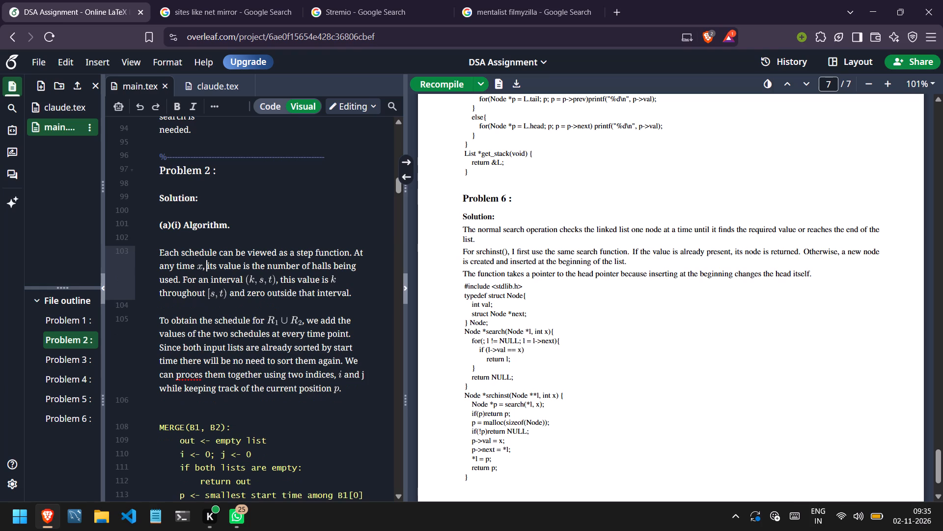
Join all the hard-wrapped lines of Problem 1's closing paragraph, "If viewer v has sent", with single spaces.
{"action": "scroll", "coordinate": [174, 200], "scroll_direction": "up", "scroll_amount": 2}
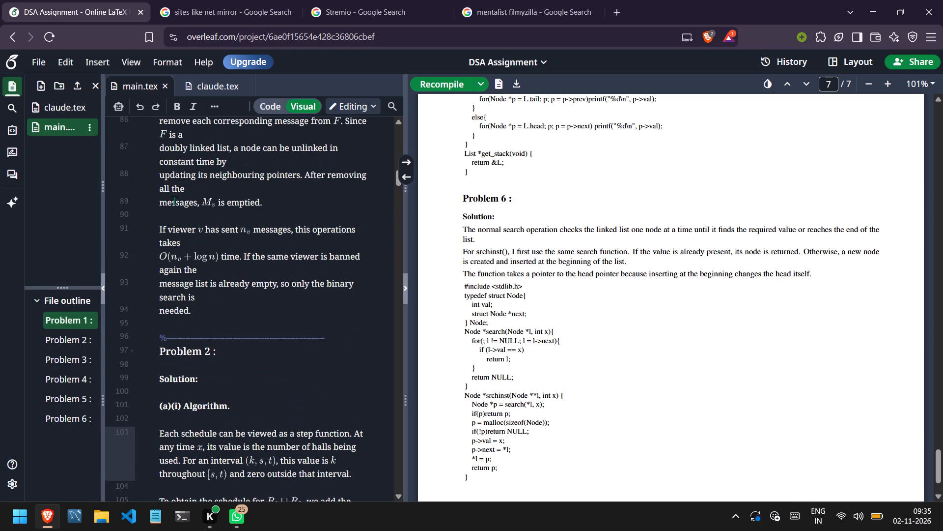
{"action": "scroll", "coordinate": [174, 200], "scroll_direction": "up", "scroll_amount": 1}
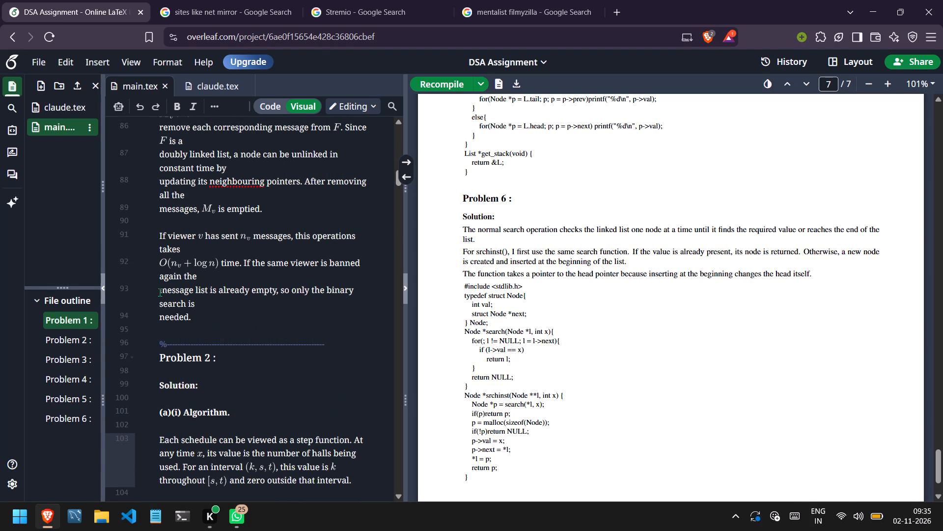
{"action": "left_click", "coordinate": [160, 292]}
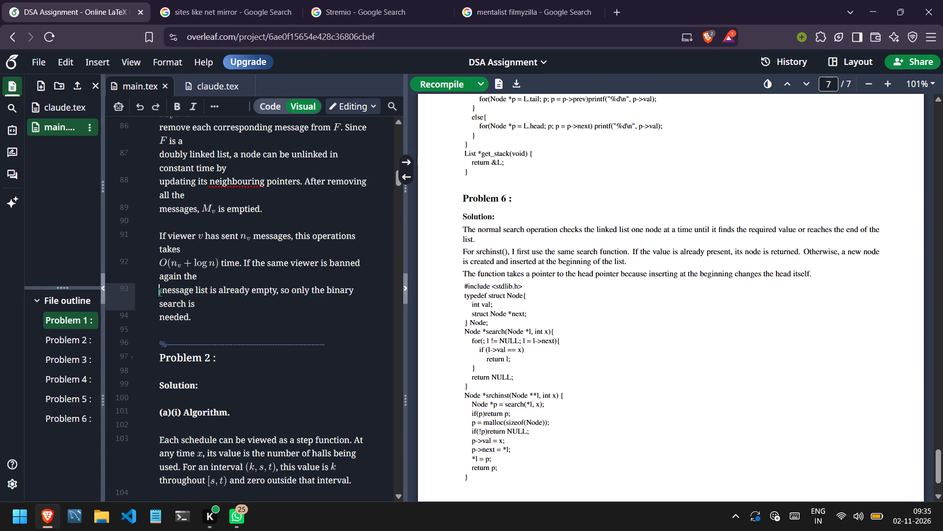
{"action": "key", "text": "BackSpace"}
{"action": "key", "text": "space"}
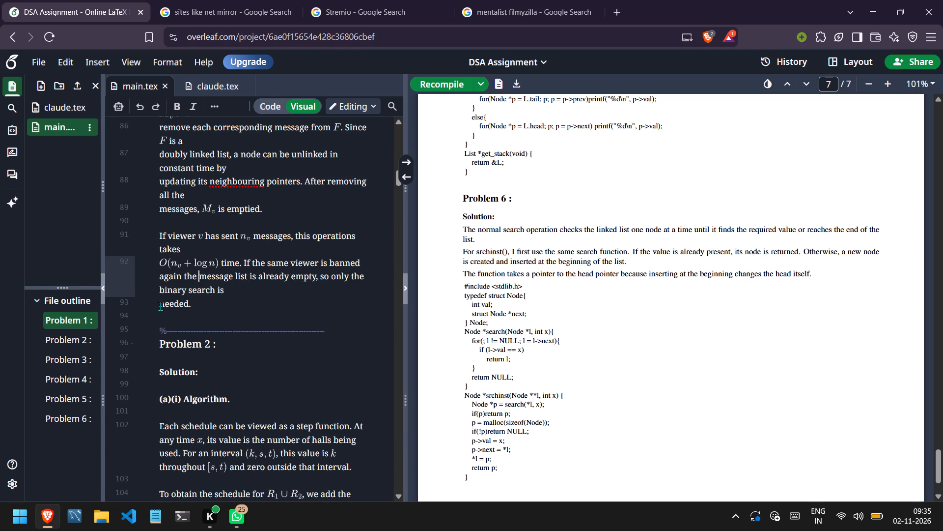
{"action": "key", "text": "BackSpace"}
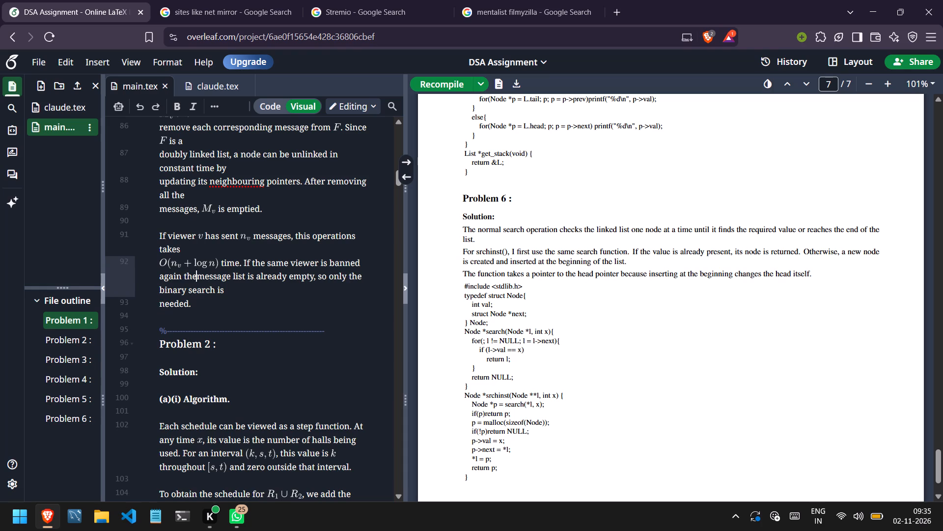
{"action": "key", "text": "space"}
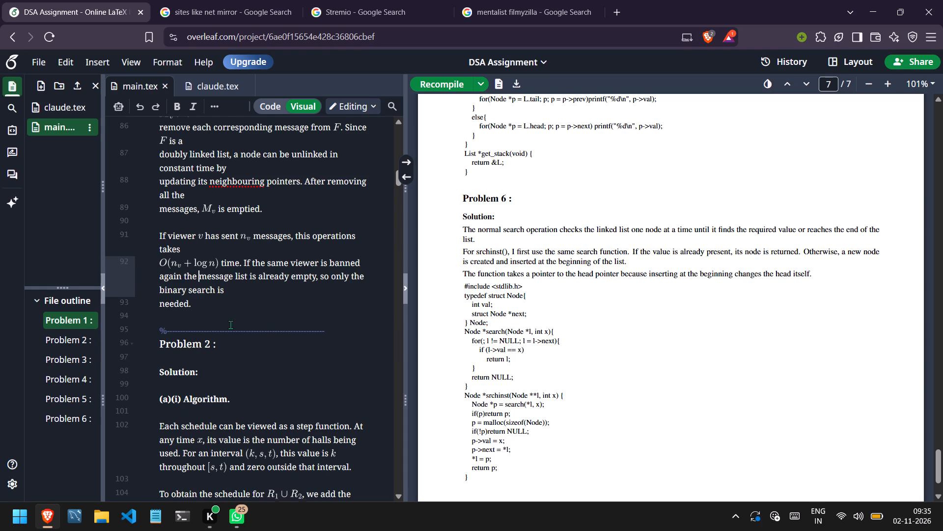
{"action": "left_click", "coordinate": [163, 309]}
{"action": "key", "text": "Left"}
{"action": "key", "text": "BackSpace"}
{"action": "key", "text": "space"}
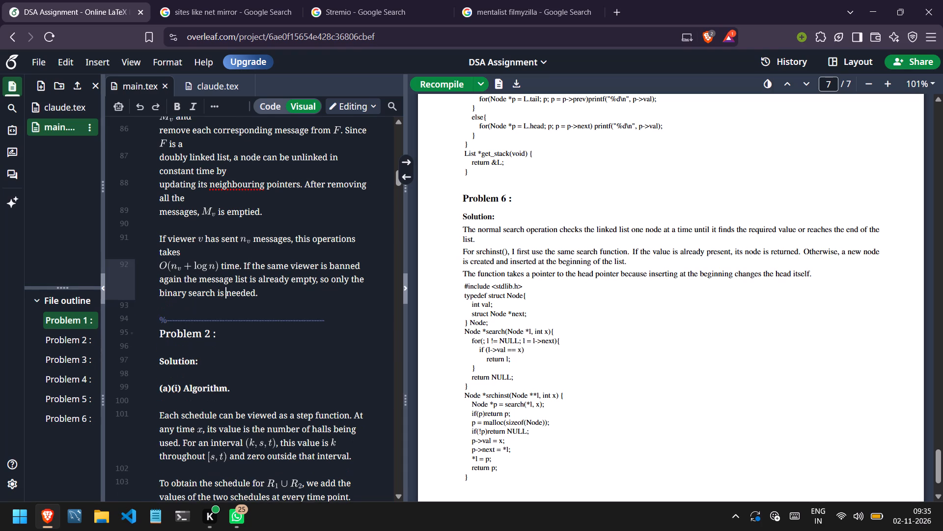
{"action": "left_click", "coordinate": [159, 264]}
{"action": "key", "text": "BackSpace"}
{"action": "key", "text": "space"}
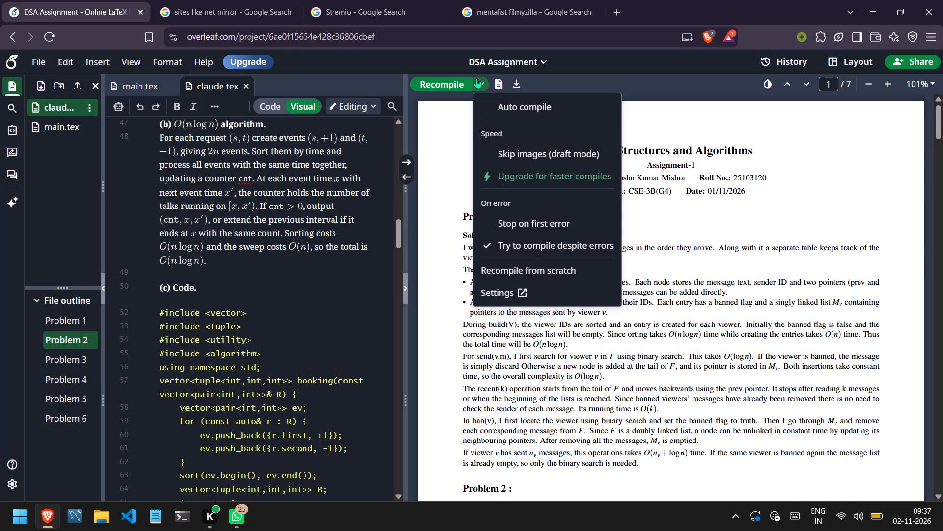
{"action": "left_click", "coordinate": [371, 210]}
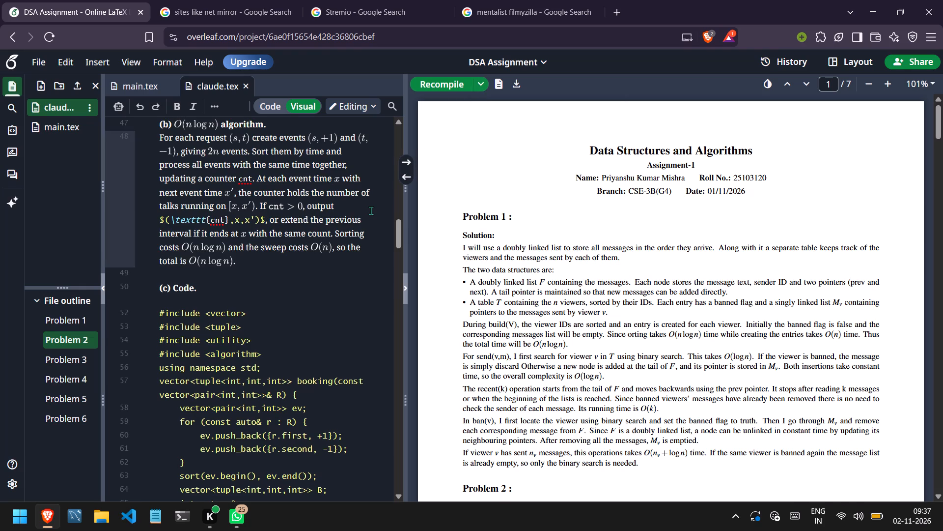
{"action": "key", "text": "ctrl+Return"}
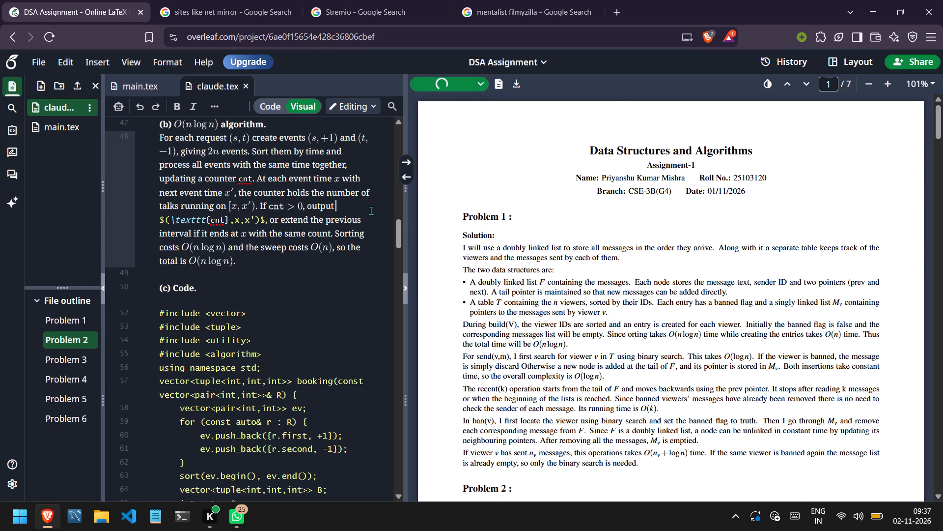
{"action": "scroll", "coordinate": [371, 210], "scroll_direction": "up", "scroll_amount": 15}
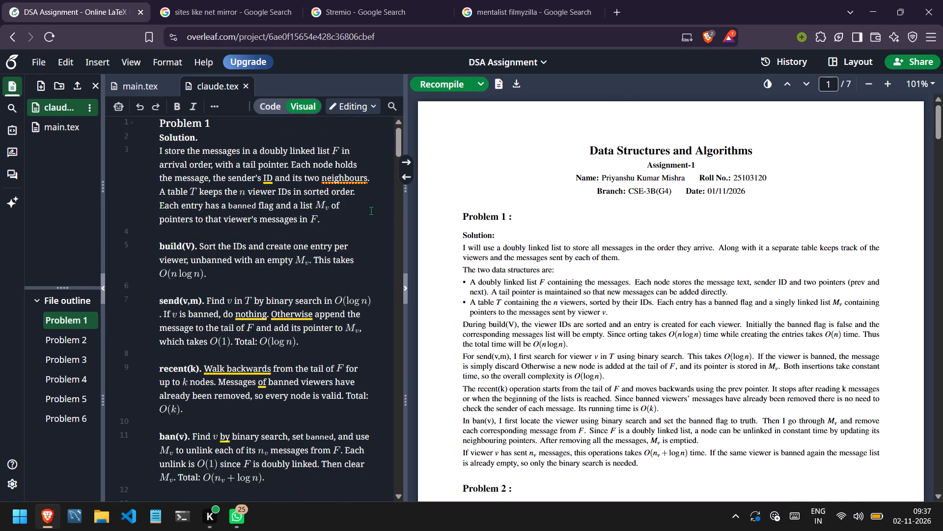
{"action": "left_click", "coordinate": [736, 238]}
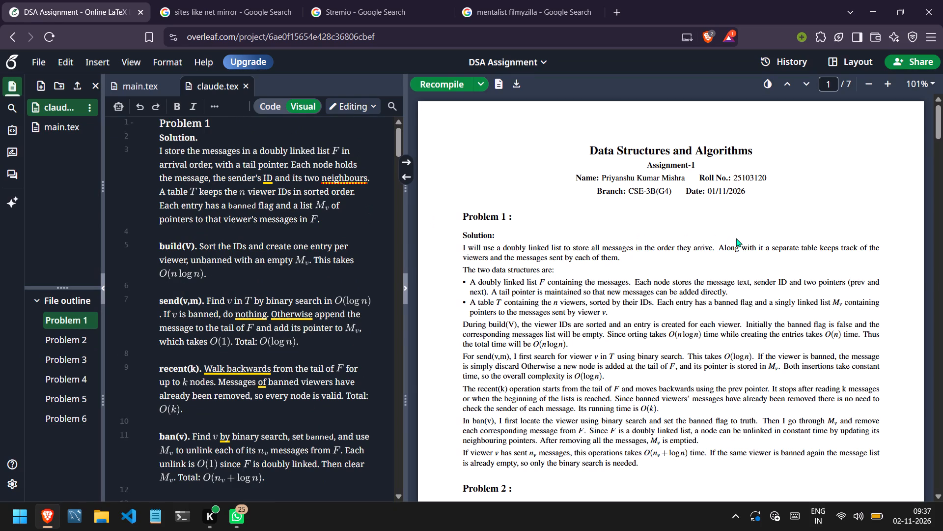
Back up the entire main.tex source by copying it from the Code view into a new Notepad tab.
{"action": "left_click", "coordinate": [81, 131]}
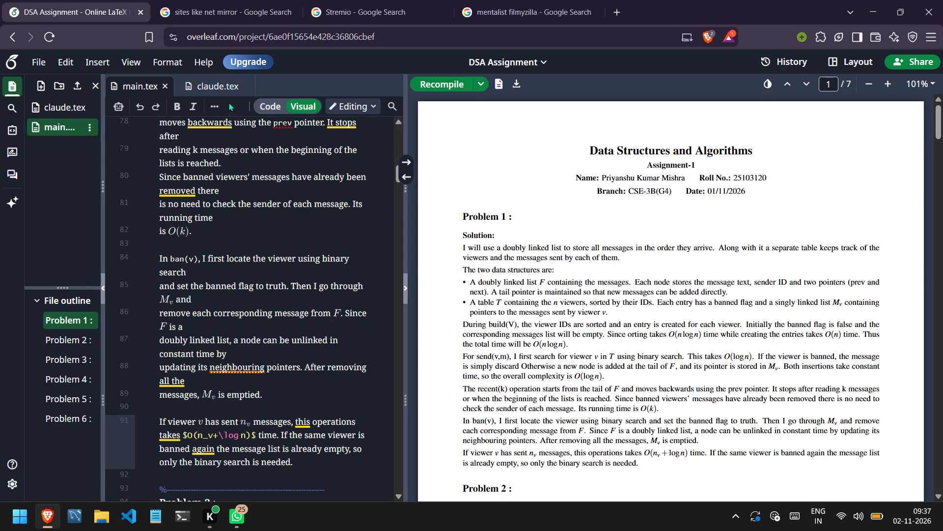
{"action": "left_click", "coordinate": [266, 106]}
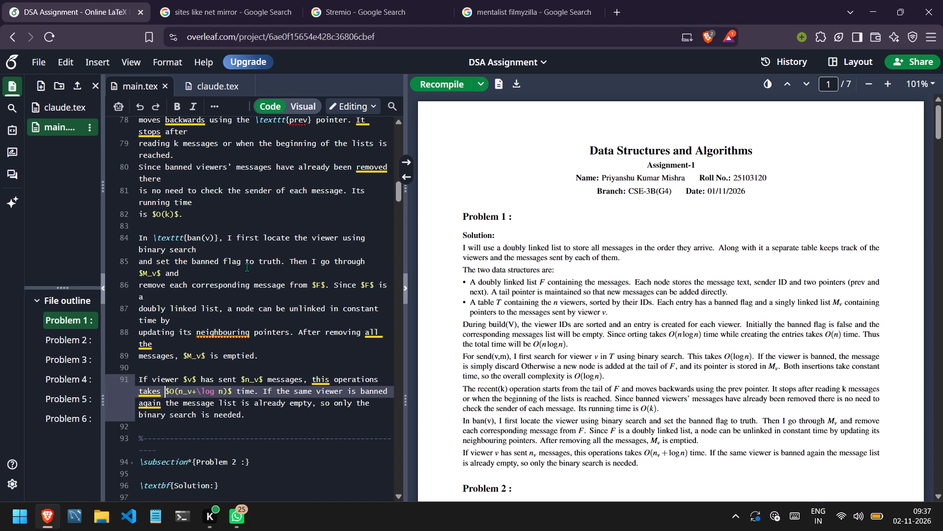
{"action": "left_click", "coordinate": [247, 267]}
{"action": "key", "text": "ctrl+a"}
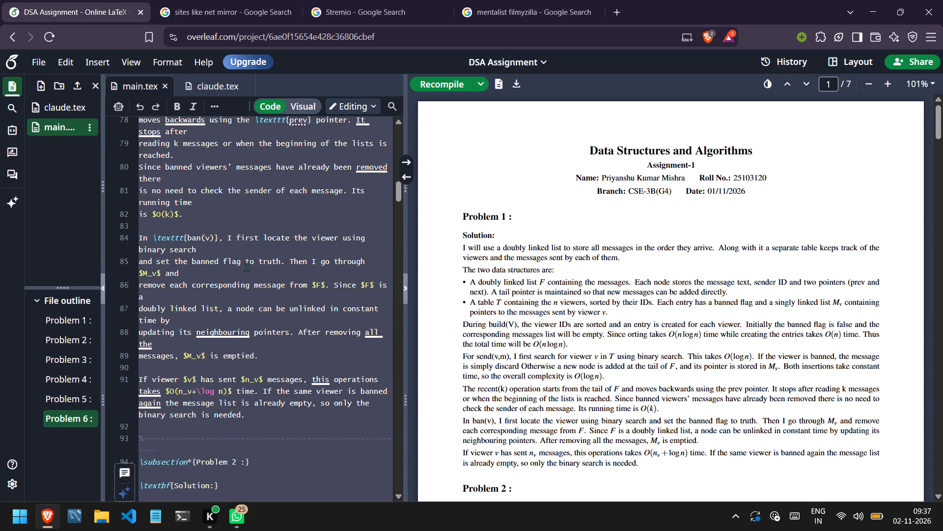
{"action": "key", "text": "ctrl+c"}
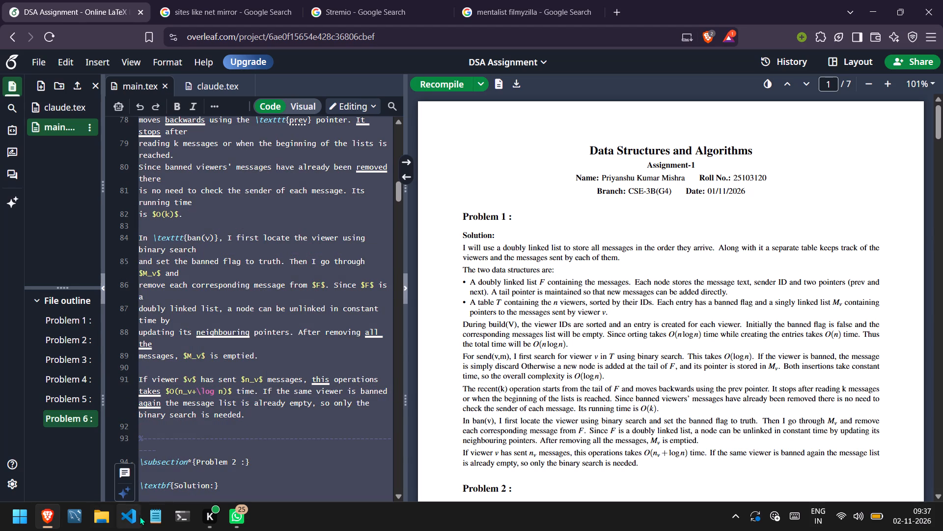
{"action": "left_click", "coordinate": [148, 516]}
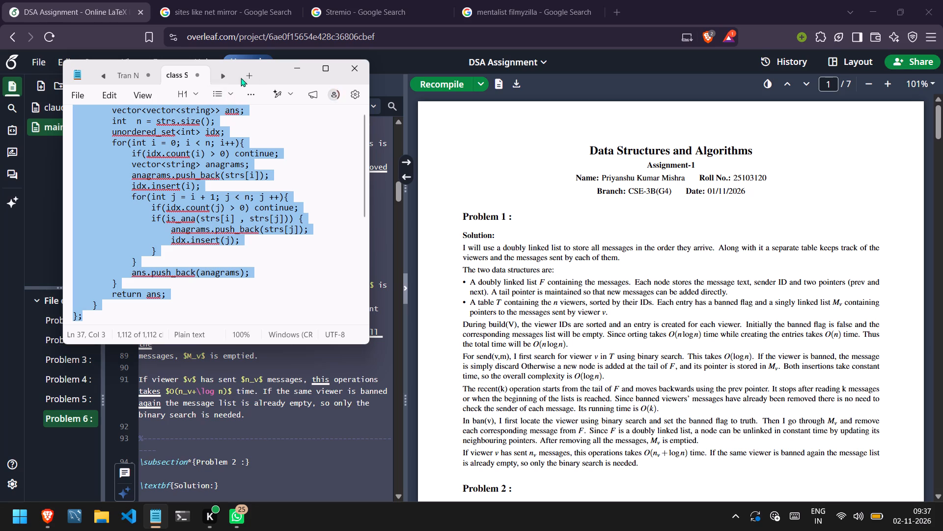
{"action": "left_click", "coordinate": [250, 78]}
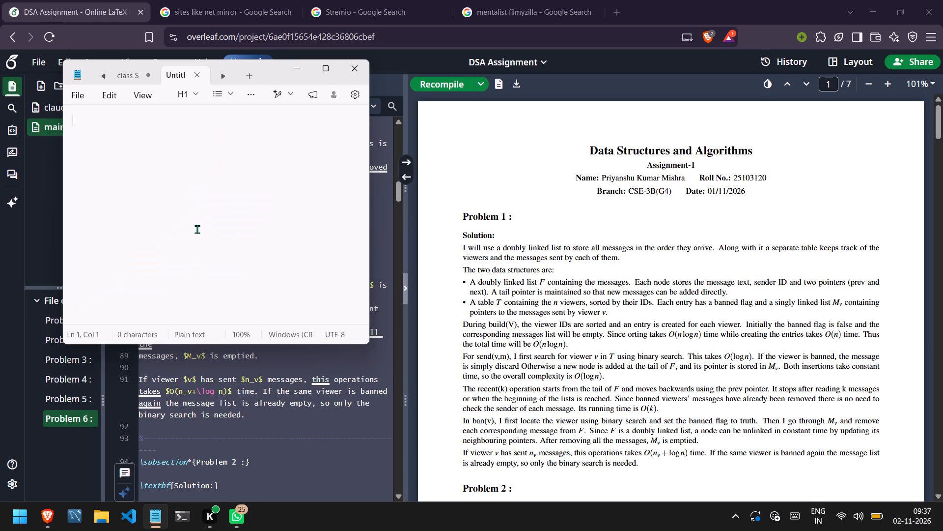
{"action": "key", "text": "ctrl+v"}
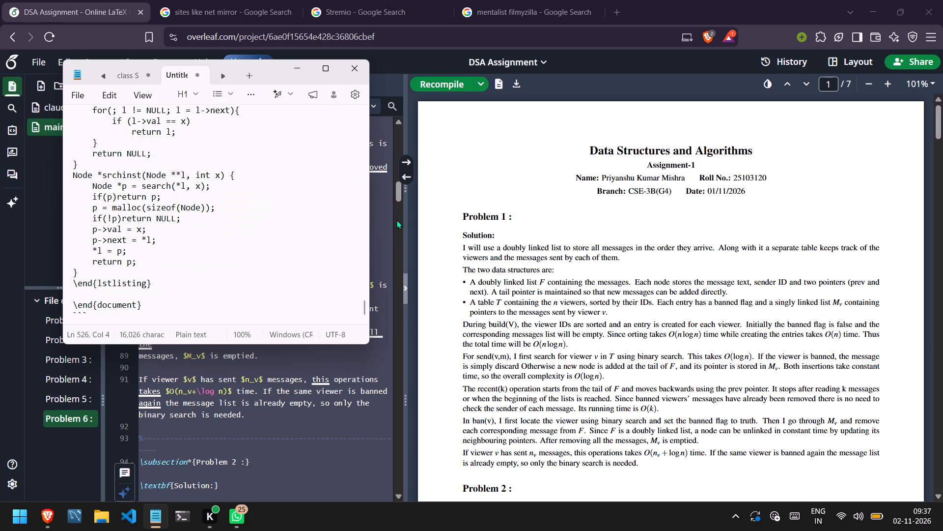
Return to Overleaf, open claude.tex and copy its entire source.
{"action": "left_click", "coordinate": [385, 232]}
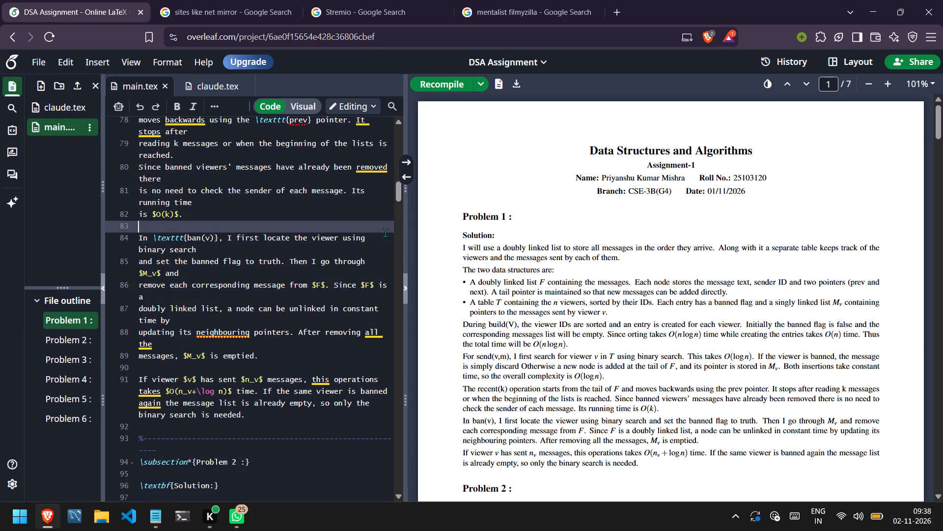
{"action": "left_click", "coordinate": [72, 108]}
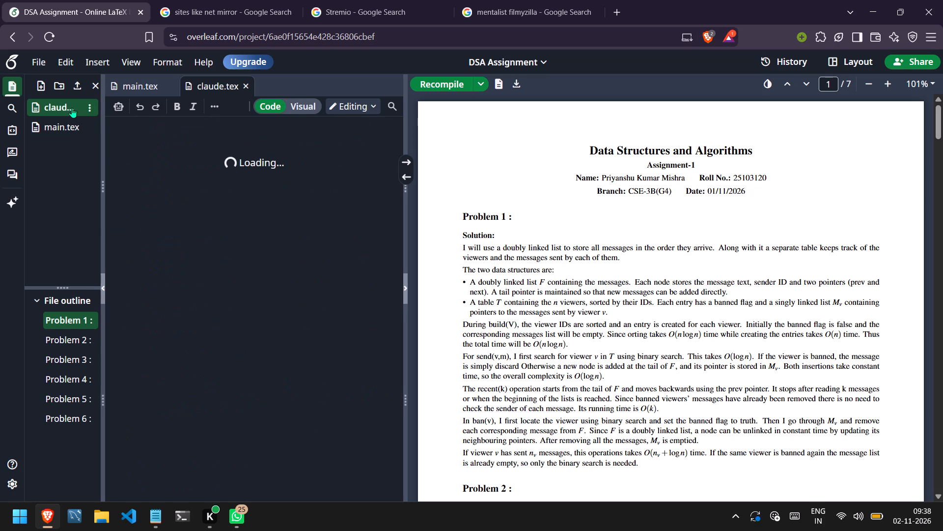
{"action": "left_click", "coordinate": [253, 271]}
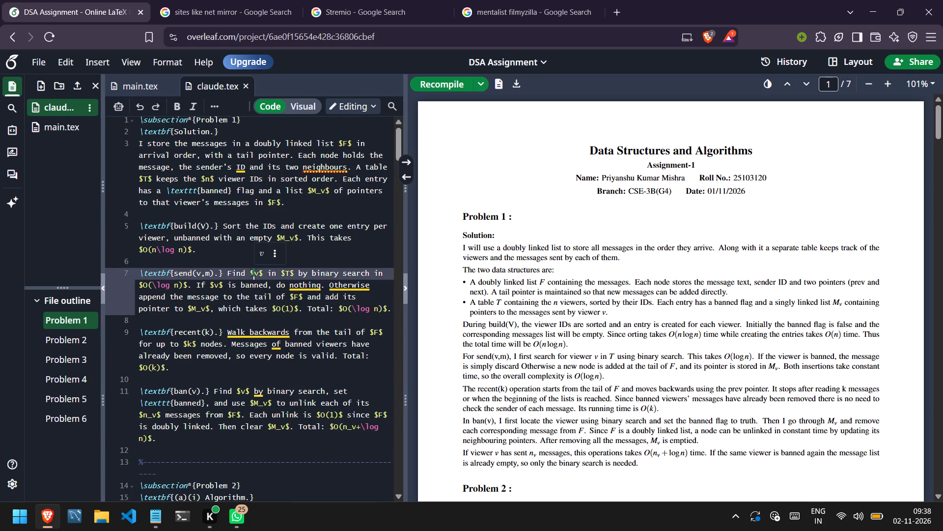
{"action": "key", "text": "ctrl+a"}
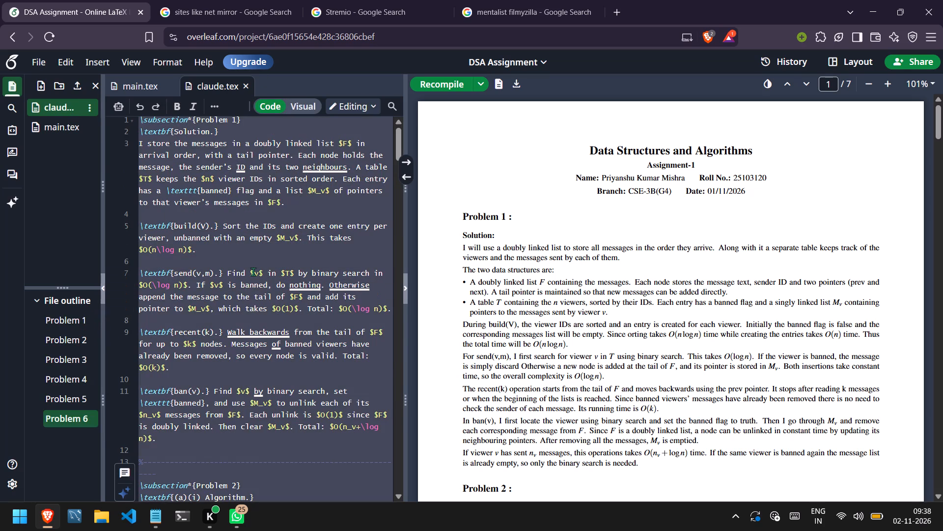
{"action": "left_click", "coordinate": [162, 526]}
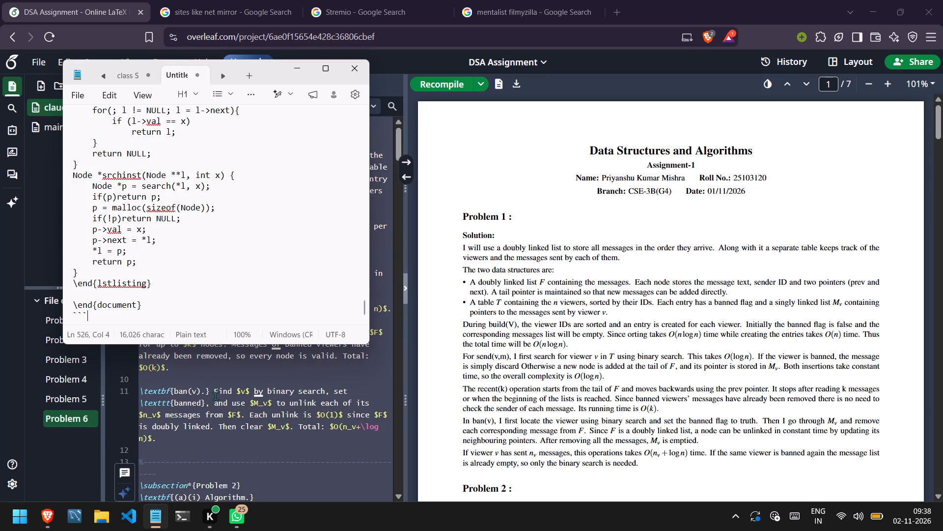
{"action": "scroll", "coordinate": [211, 258], "scroll_direction": "down", "scroll_amount": 10}
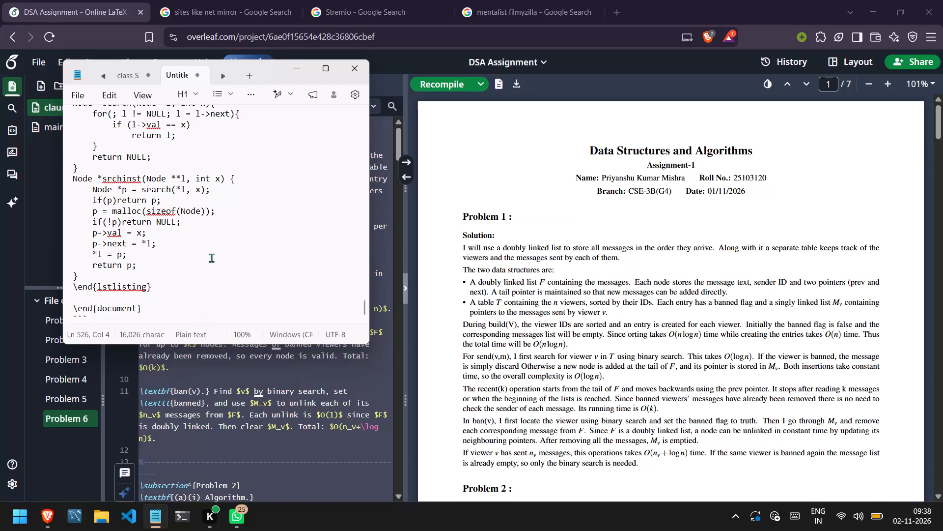
{"action": "scroll", "coordinate": [211, 258], "scroll_direction": "down", "scroll_amount": 2}
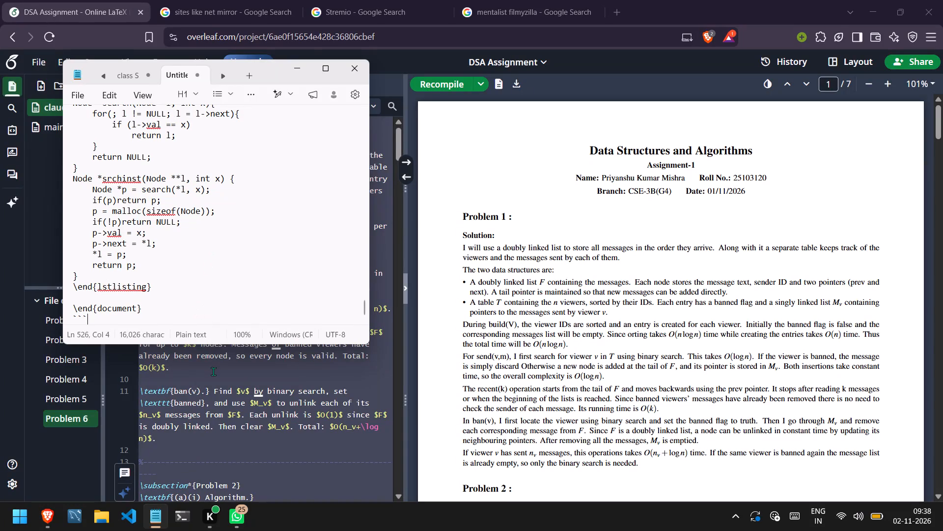
{"action": "left_click", "coordinate": [213, 371]}
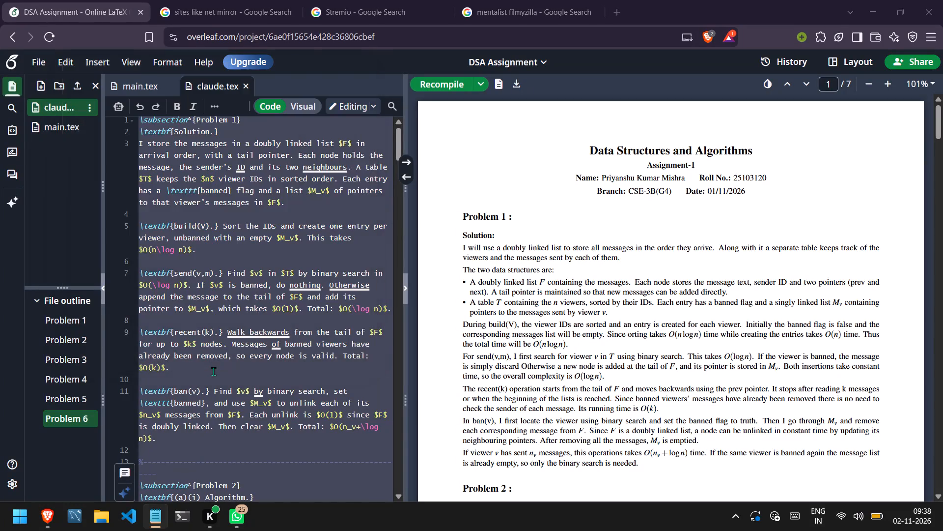
{"action": "key", "text": "ctrl+a"}
{"action": "key", "text": "ctrl+c"}
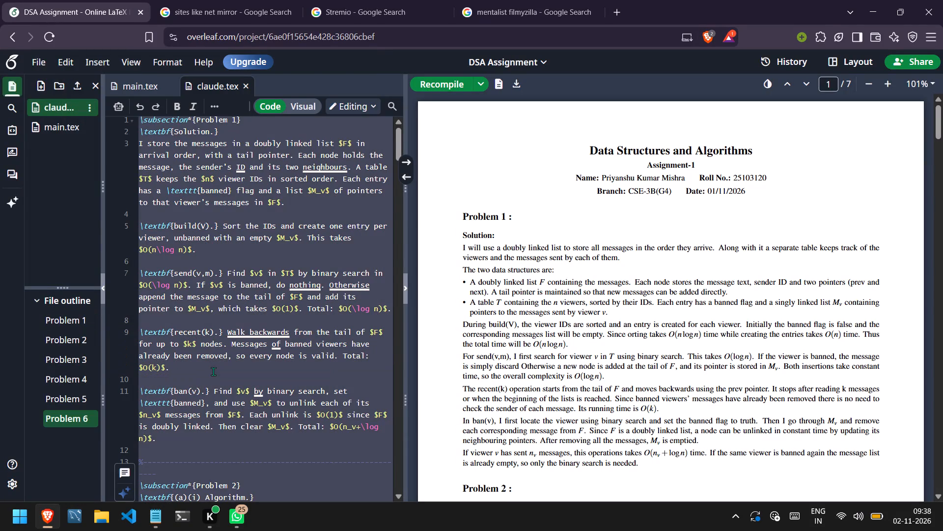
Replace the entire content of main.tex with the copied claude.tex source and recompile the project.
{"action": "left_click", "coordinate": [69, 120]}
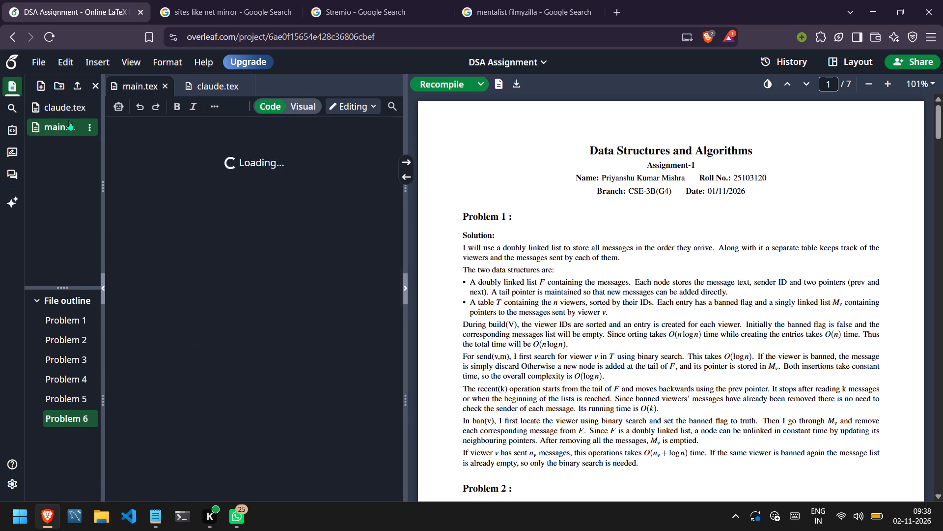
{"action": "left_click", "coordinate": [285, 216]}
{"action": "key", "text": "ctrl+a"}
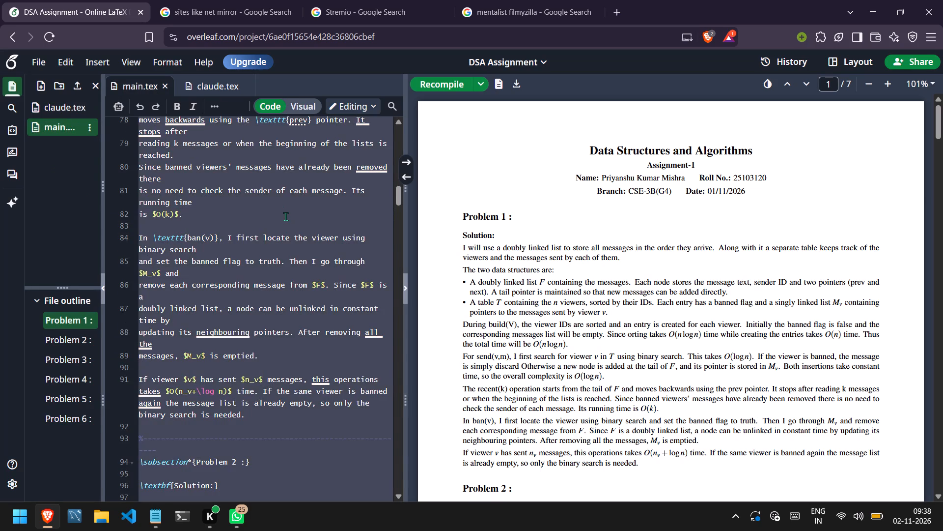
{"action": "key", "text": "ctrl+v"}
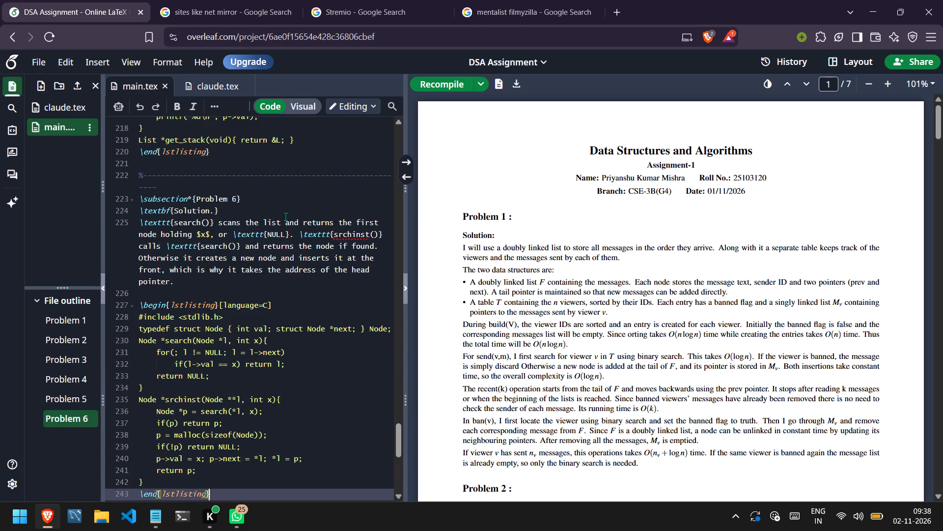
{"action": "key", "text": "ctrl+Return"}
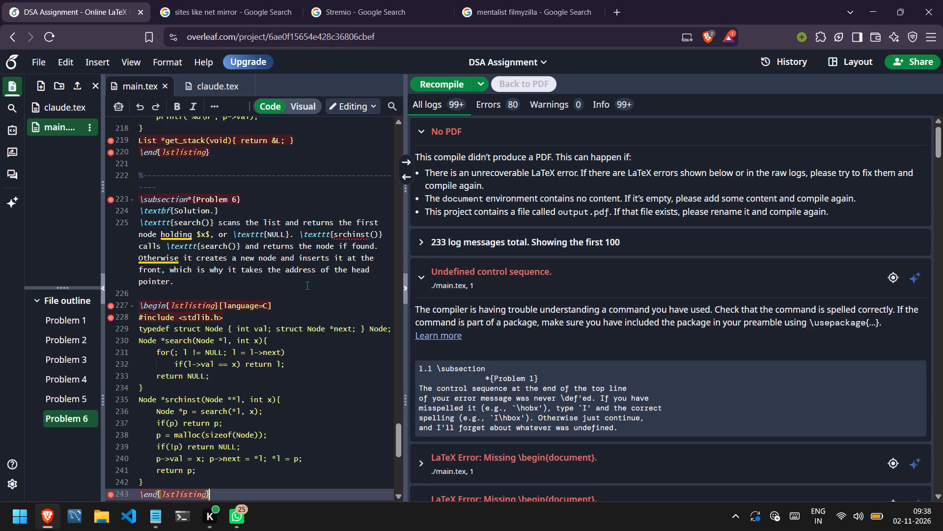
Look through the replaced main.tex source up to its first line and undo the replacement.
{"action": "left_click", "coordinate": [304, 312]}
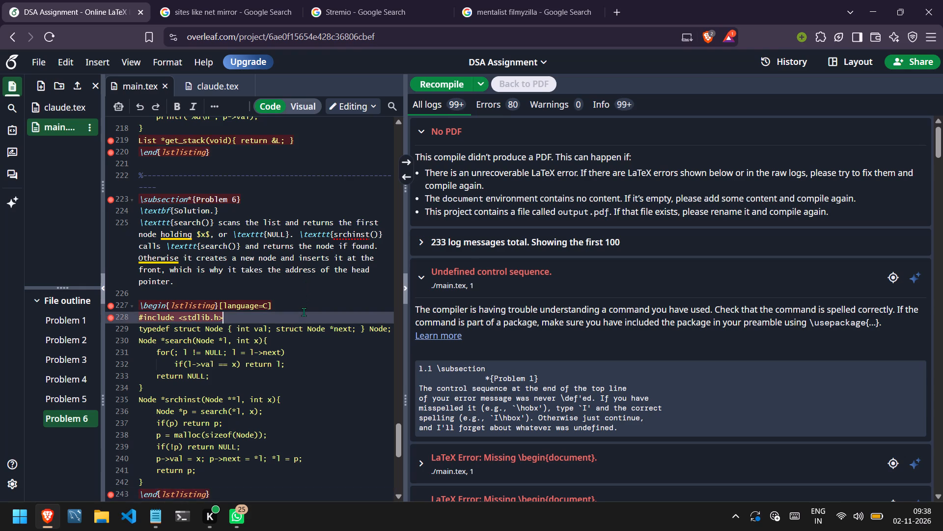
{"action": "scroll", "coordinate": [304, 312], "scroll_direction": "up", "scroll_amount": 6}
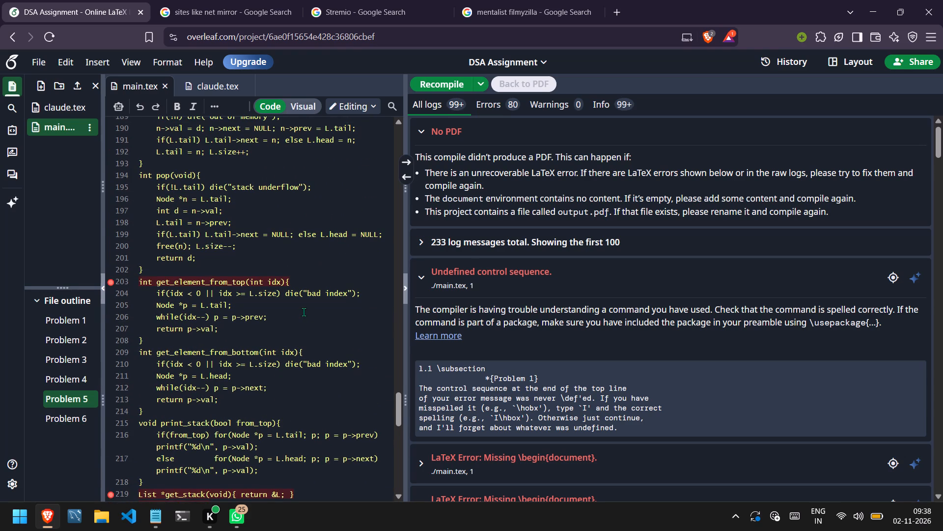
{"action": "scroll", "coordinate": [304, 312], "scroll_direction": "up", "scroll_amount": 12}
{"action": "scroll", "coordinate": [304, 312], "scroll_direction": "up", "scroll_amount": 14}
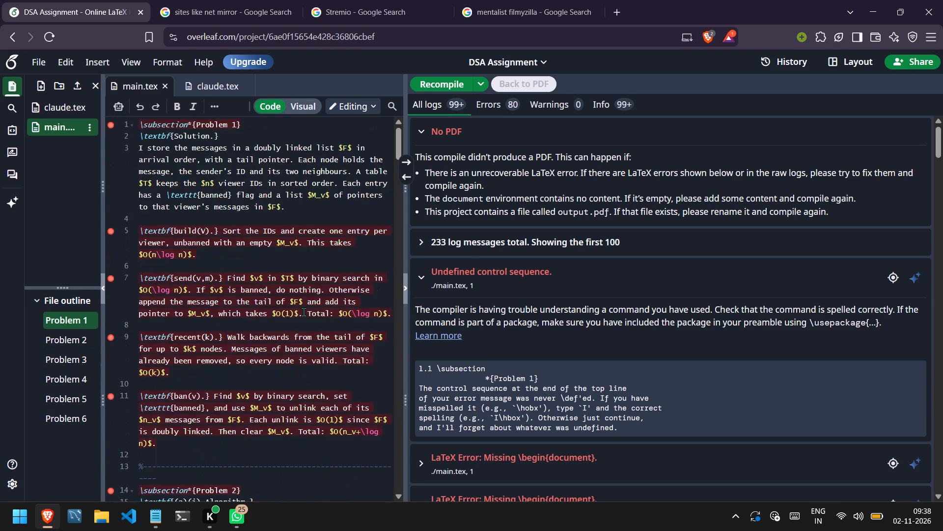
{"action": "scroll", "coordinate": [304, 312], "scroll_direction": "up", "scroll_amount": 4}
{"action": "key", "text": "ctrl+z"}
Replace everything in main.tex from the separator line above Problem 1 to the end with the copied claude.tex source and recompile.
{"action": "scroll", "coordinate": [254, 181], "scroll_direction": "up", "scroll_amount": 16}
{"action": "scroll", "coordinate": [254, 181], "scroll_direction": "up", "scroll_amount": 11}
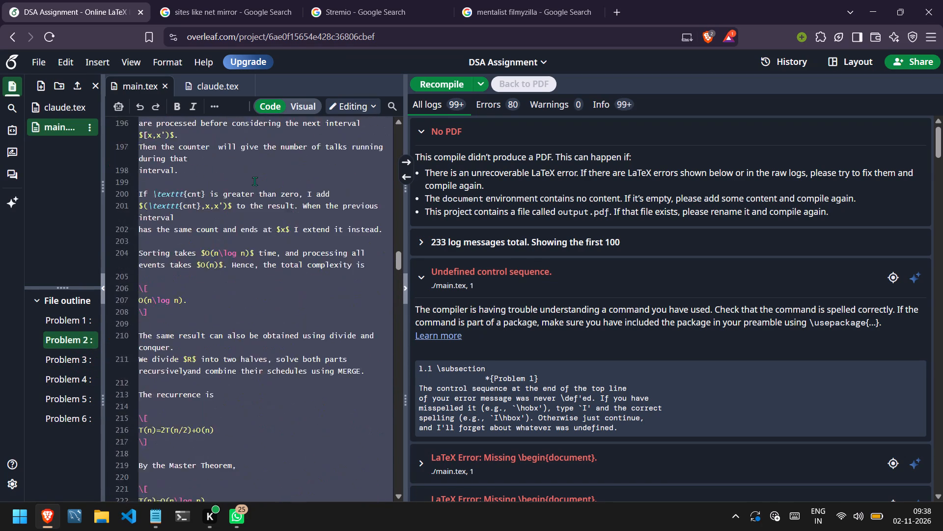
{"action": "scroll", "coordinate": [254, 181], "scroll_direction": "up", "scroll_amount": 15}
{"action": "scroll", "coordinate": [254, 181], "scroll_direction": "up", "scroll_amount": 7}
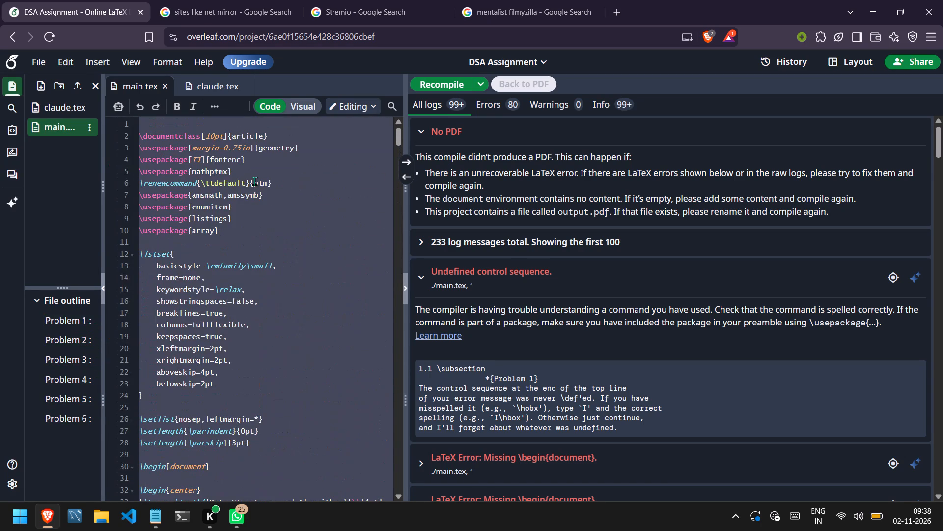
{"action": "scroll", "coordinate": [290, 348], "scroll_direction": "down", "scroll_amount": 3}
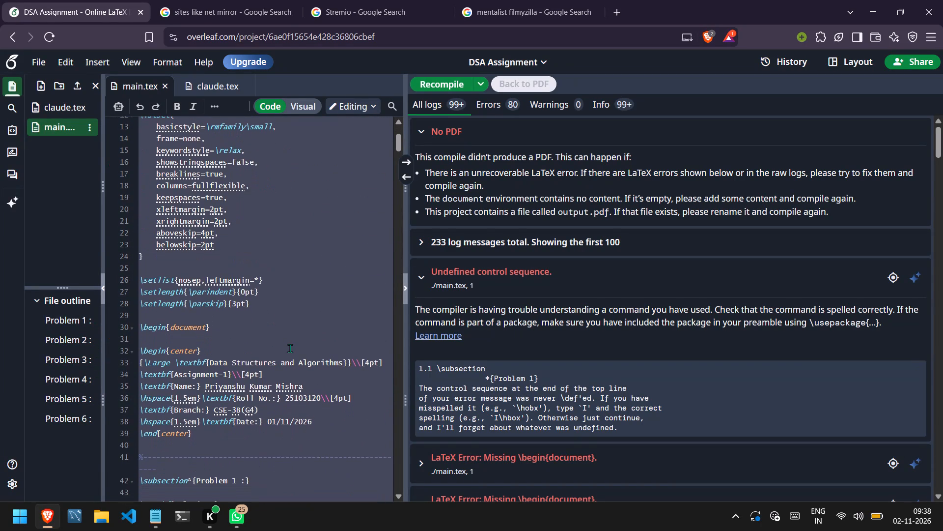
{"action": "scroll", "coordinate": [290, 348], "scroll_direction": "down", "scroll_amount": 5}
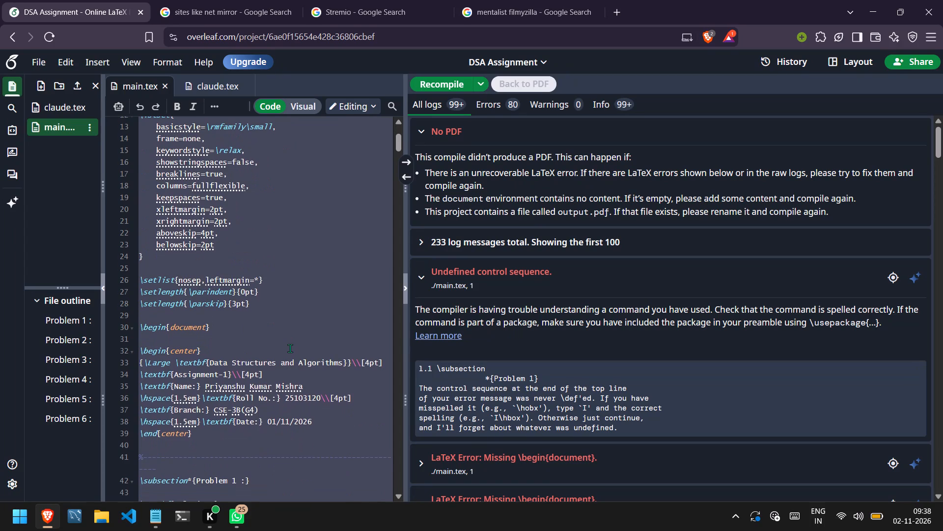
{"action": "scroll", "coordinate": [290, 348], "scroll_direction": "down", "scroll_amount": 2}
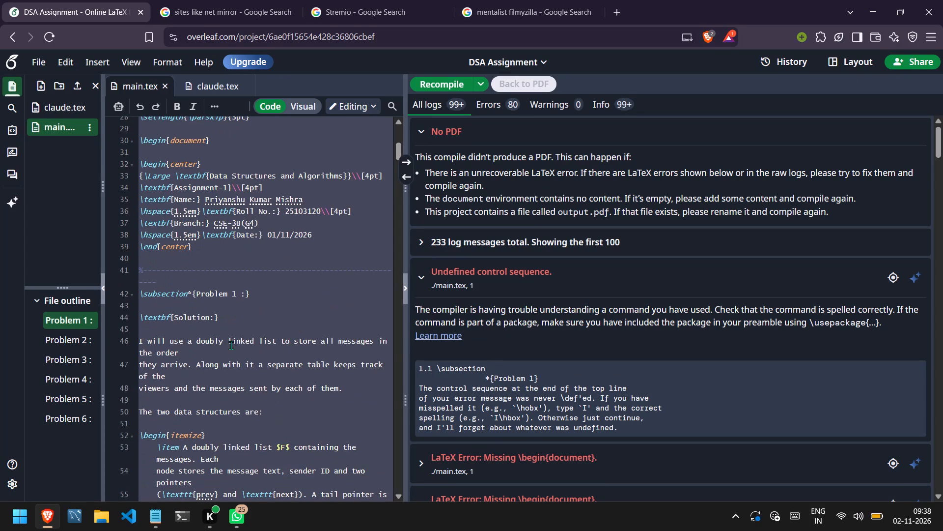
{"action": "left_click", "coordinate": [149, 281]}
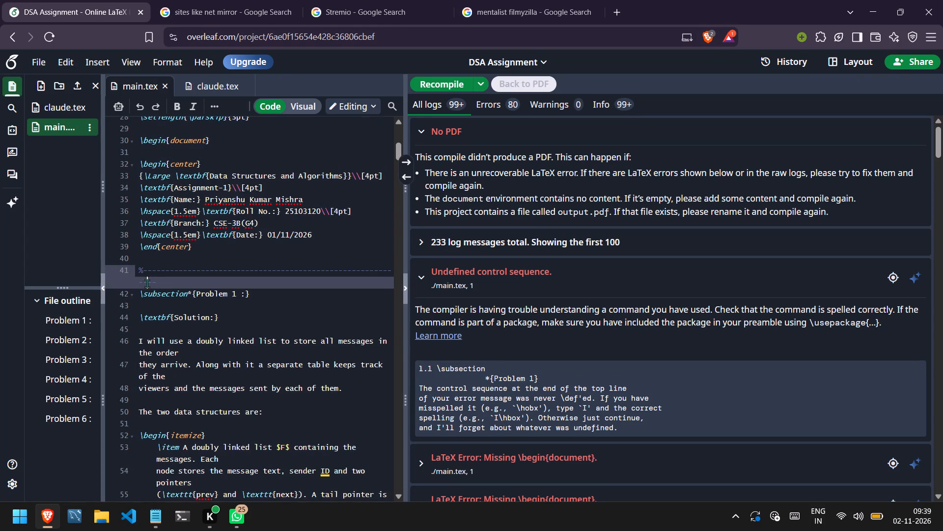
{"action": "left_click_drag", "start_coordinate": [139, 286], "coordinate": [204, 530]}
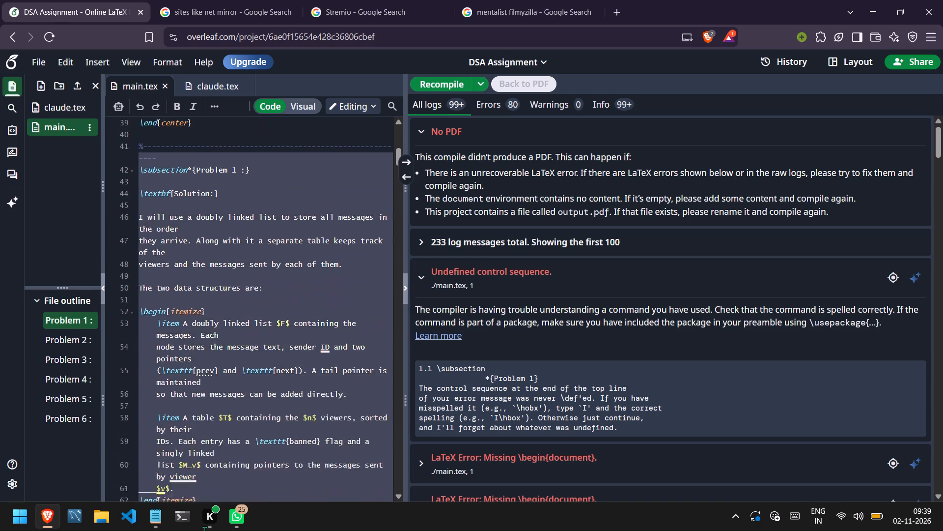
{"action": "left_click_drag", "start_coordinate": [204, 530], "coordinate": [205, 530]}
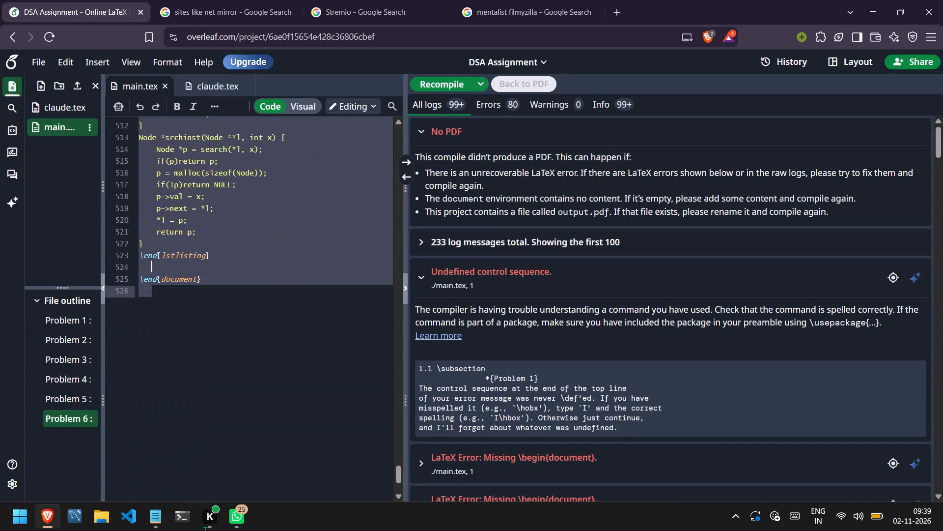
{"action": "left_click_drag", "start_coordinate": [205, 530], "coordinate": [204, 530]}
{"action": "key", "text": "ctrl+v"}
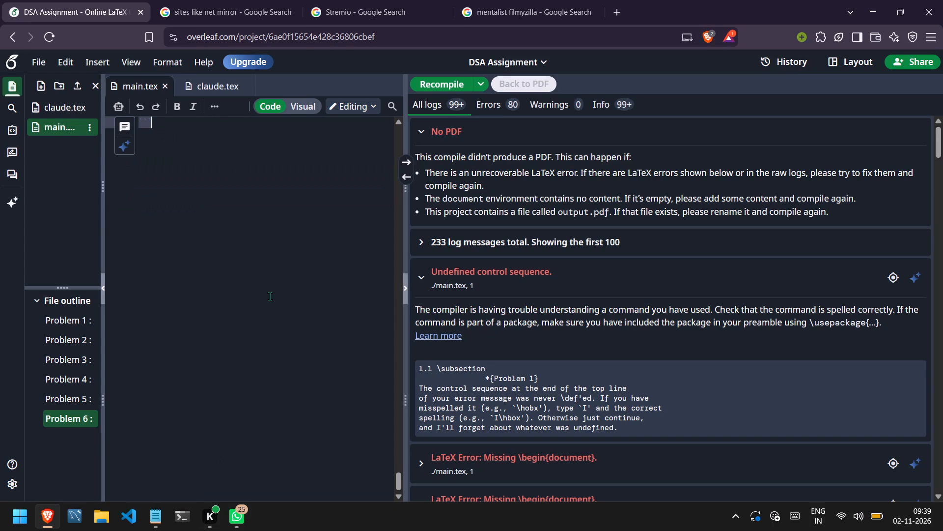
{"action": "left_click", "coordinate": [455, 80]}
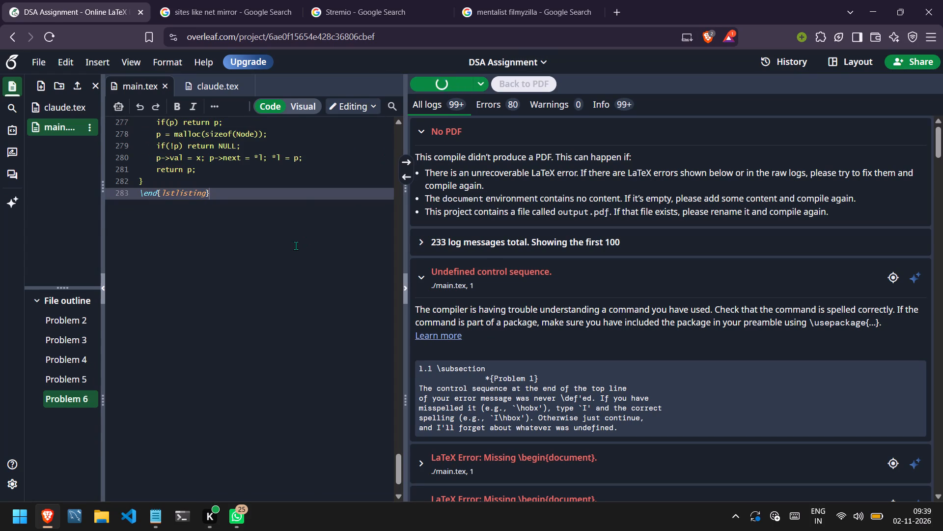
Replace the entire main.tex source with the original \documentclass version from the clipboard history and recompile the project.
{"action": "scroll", "coordinate": [294, 245], "scroll_direction": "up", "scroll_amount": 3}
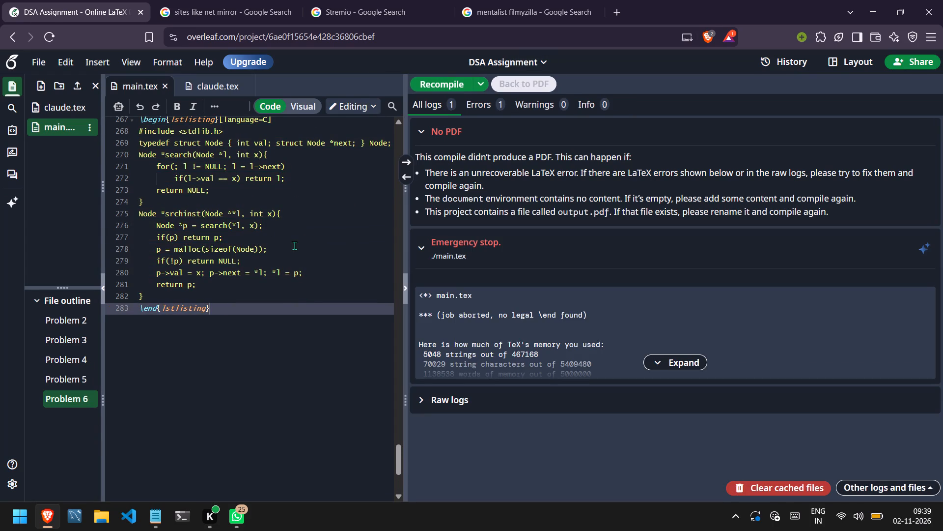
{"action": "key", "text": "ctrl+a"}
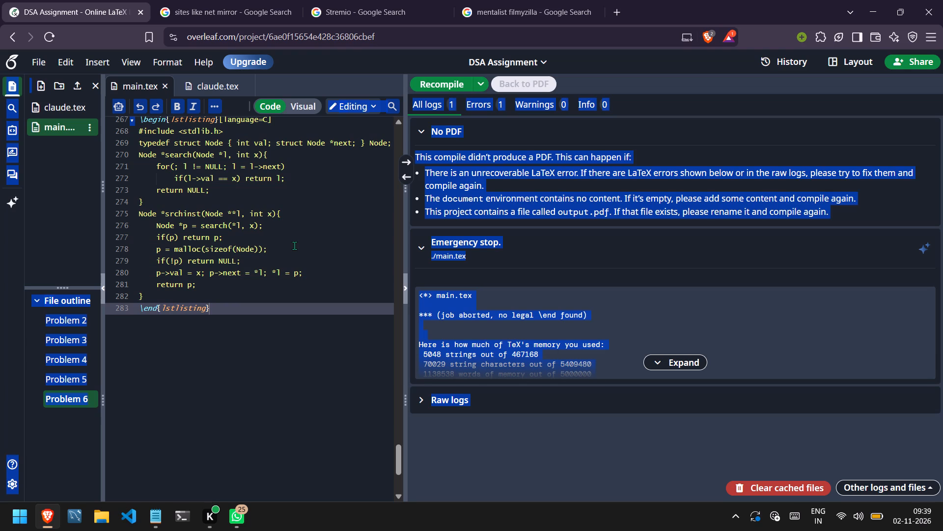
{"action": "left_click", "coordinate": [295, 295]}
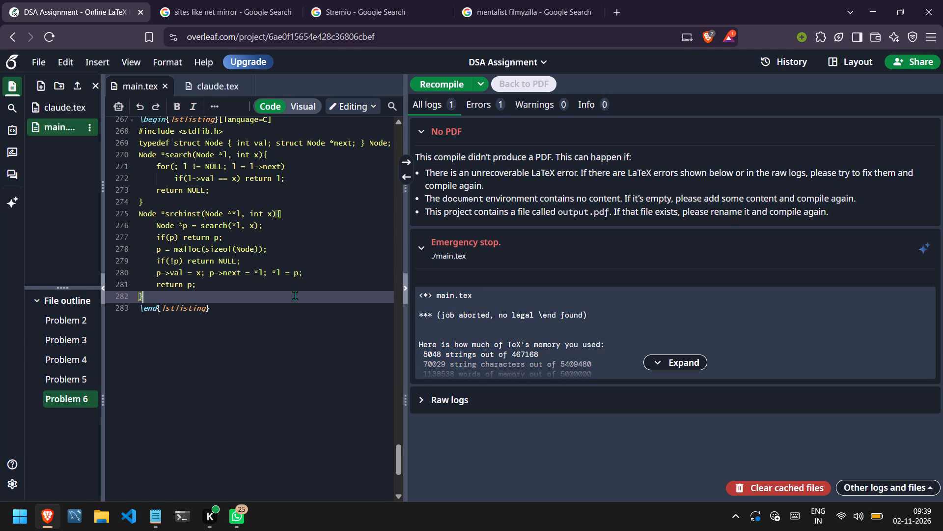
{"action": "key", "text": "ctrl+a"}
{"action": "key", "text": "super+v"}
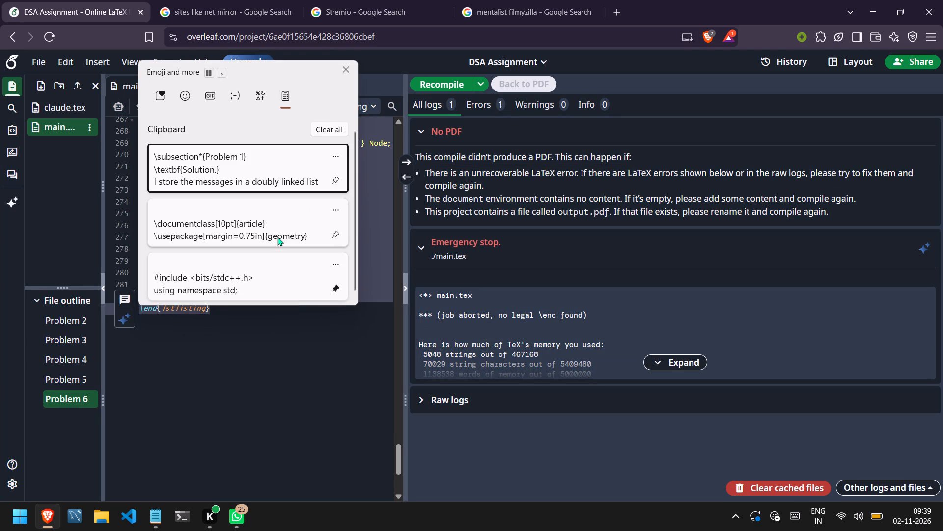
{"action": "left_click", "coordinate": [277, 237]}
{"action": "key", "text": "ctrl+v"}
{"action": "scroll", "coordinate": [277, 301], "scroll_direction": "up", "scroll_amount": 3}
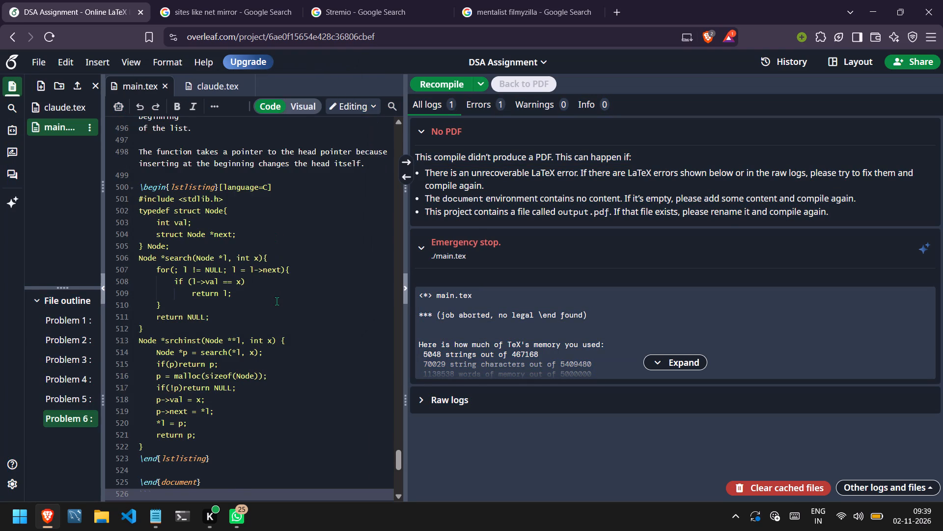
{"action": "scroll", "coordinate": [277, 301], "scroll_direction": "up", "scroll_amount": 12}
{"action": "key", "text": "ctrl+Return"}
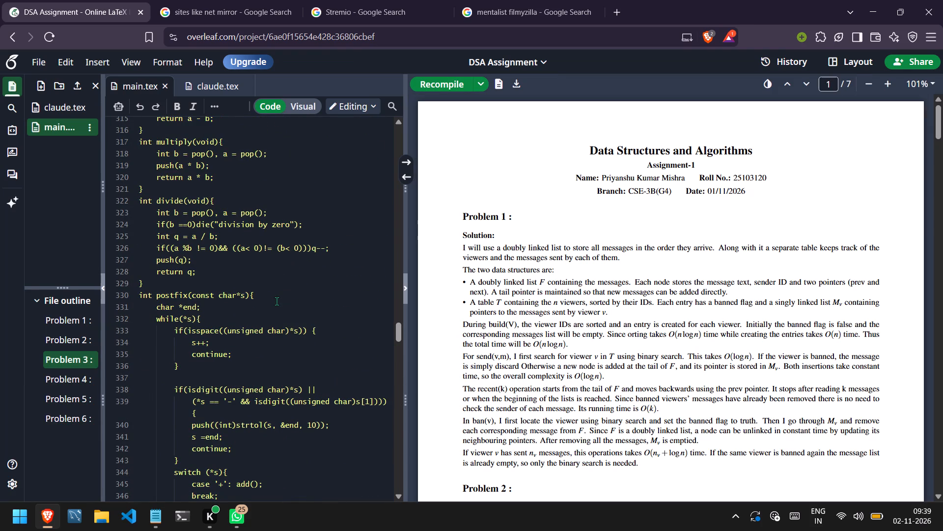
Download the compiled PDF into the assignment folder of Data Structures & Algorithm in 0B_Tech_(3-8), using the student's roll number as file name.
{"action": "scroll", "coordinate": [621, 223], "scroll_direction": "up", "scroll_amount": 3}
{"action": "scroll", "coordinate": [621, 223], "scroll_direction": "down", "scroll_amount": 4}
{"action": "scroll", "coordinate": [621, 223], "scroll_direction": "up", "scroll_amount": 4}
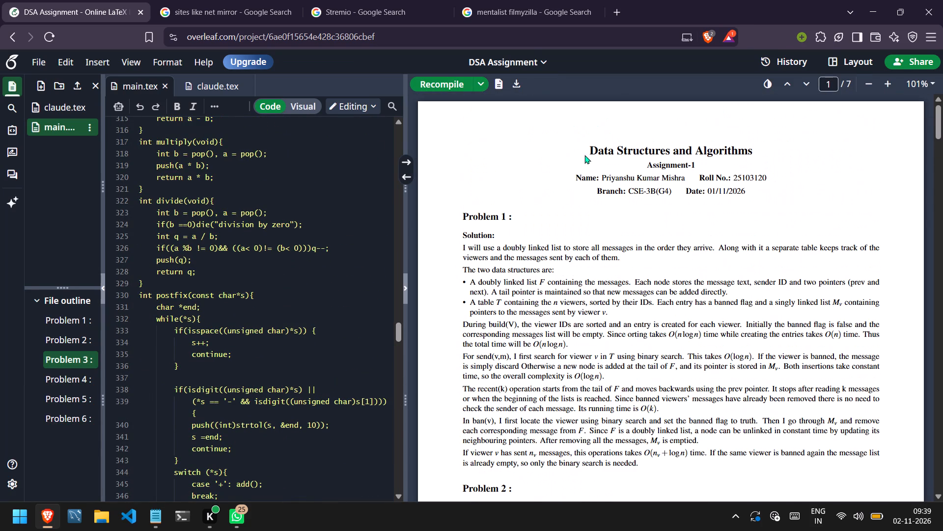
{"action": "left_click", "coordinate": [521, 82]}
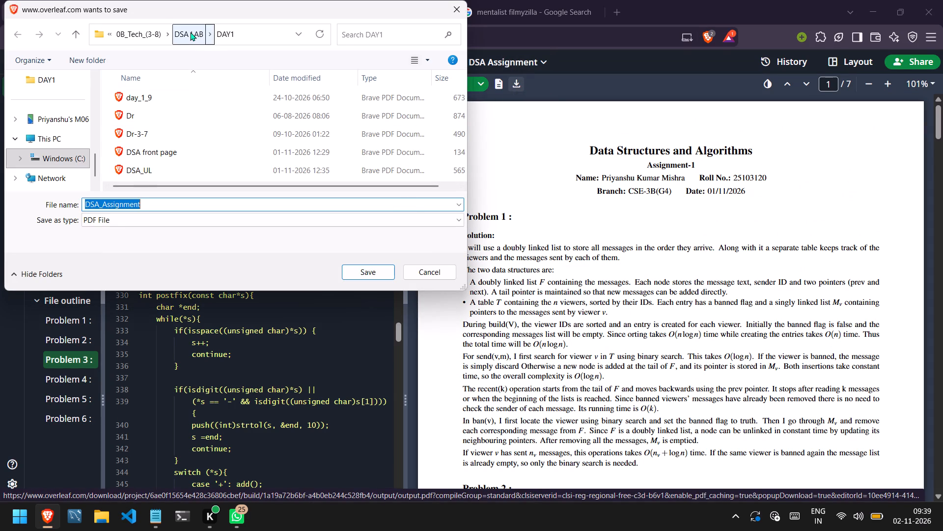
{"action": "left_click", "coordinate": [138, 30]}
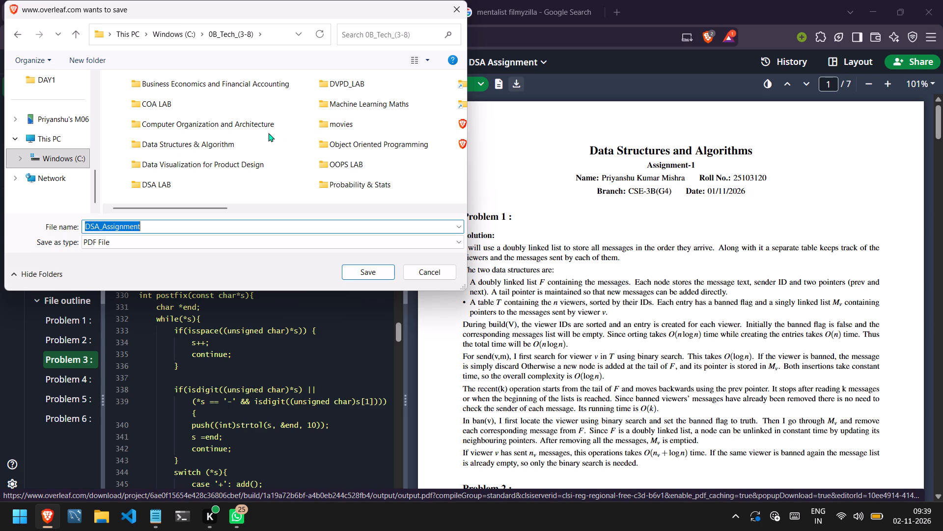
{"action": "double_click", "coordinate": [250, 138]}
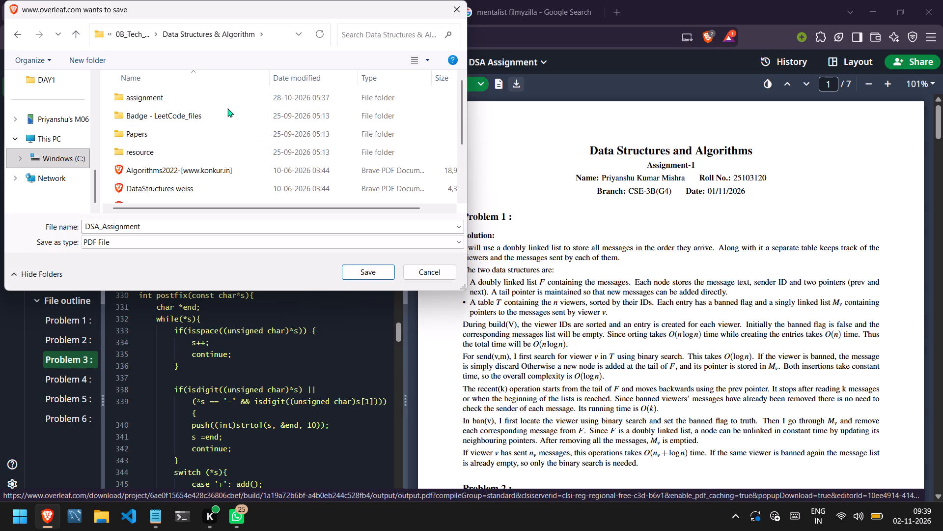
{"action": "double_click", "coordinate": [221, 100]}
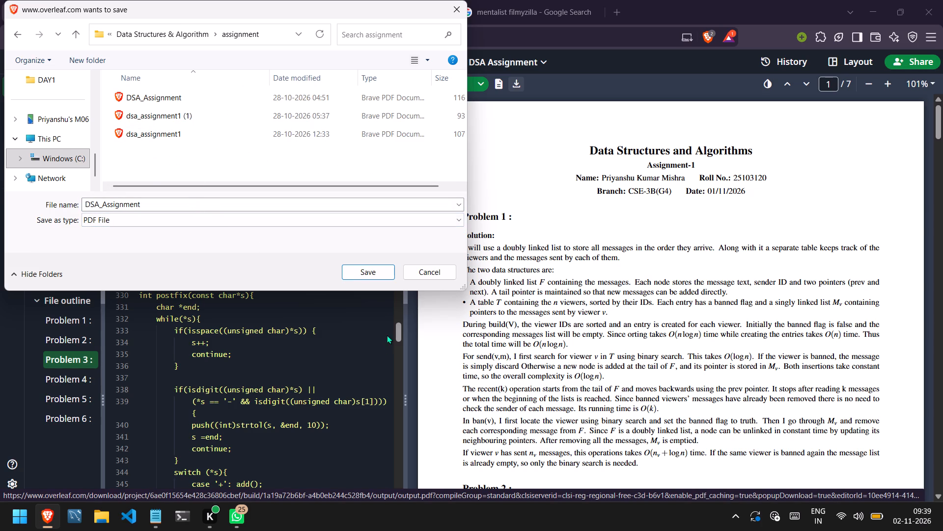
{"action": "left_click", "coordinate": [247, 206]}
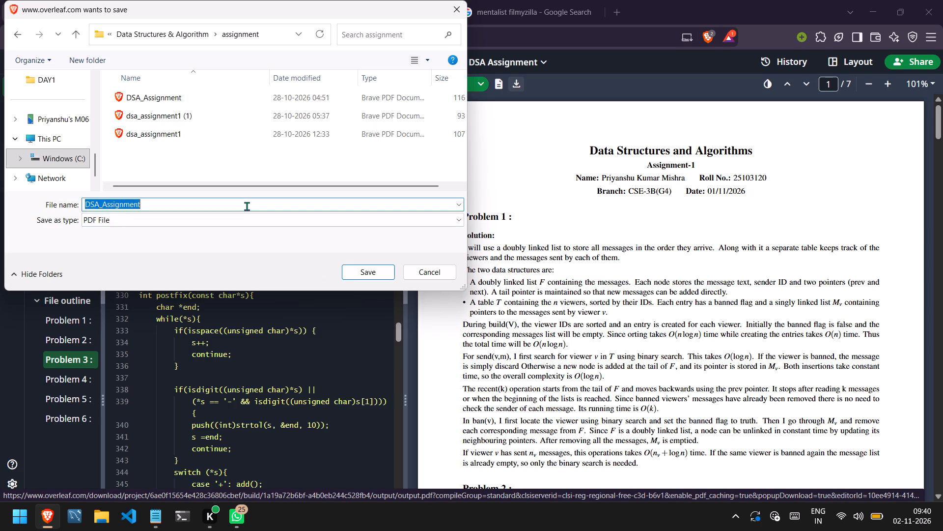
{"action": "key", "text": "Right"}
{"action": "key", "text": "Right"}
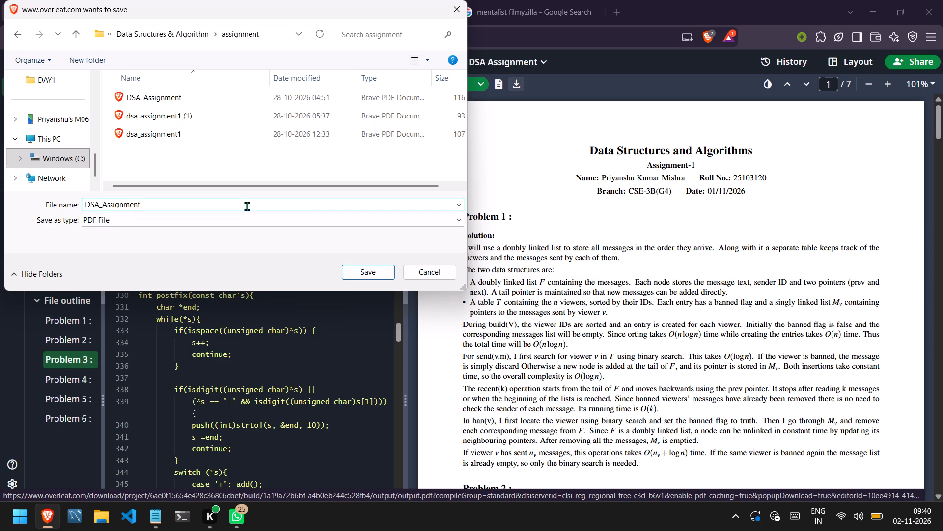
{"action": "key", "text": "shift+underscore"}
{"action": "key", "text": "ctrl+BackSpace"}
{"action": "key", "text": "ctrl+BackSpace"}
{"action": "key", "text": "ctrl+BackSpace"}
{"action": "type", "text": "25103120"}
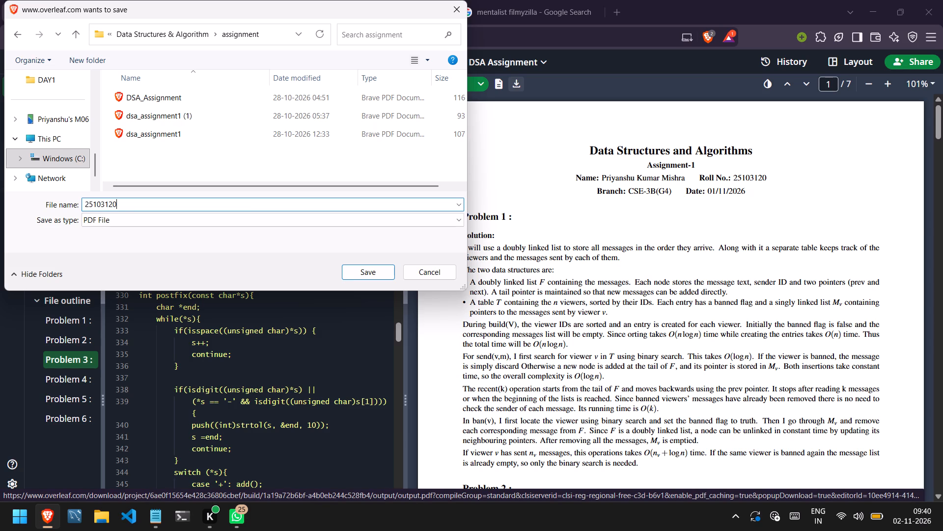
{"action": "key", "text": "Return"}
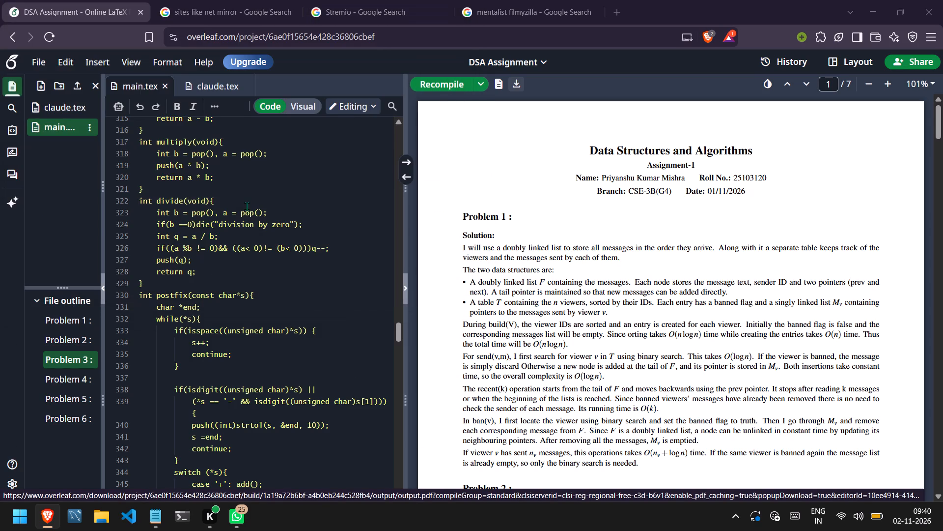